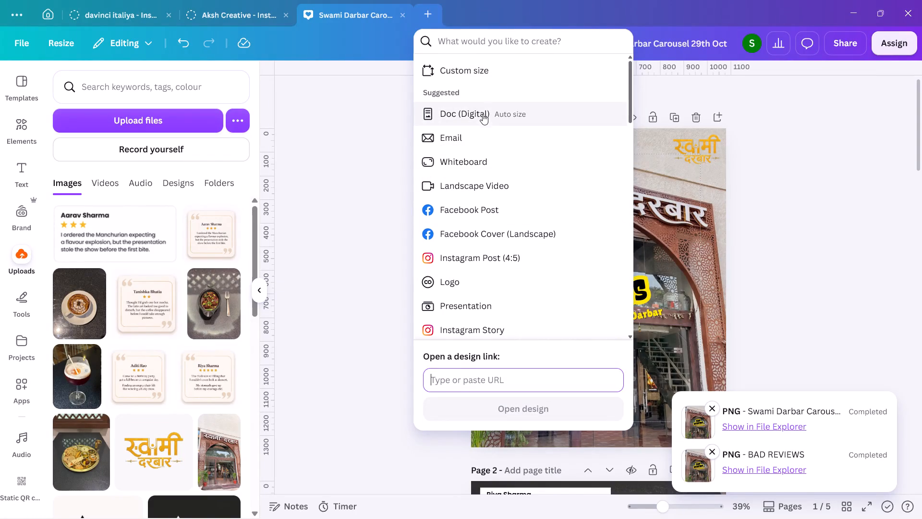
Search the design types for "Logo" and create a new blank Logo design.
scroll(542, 274, "down", 1)
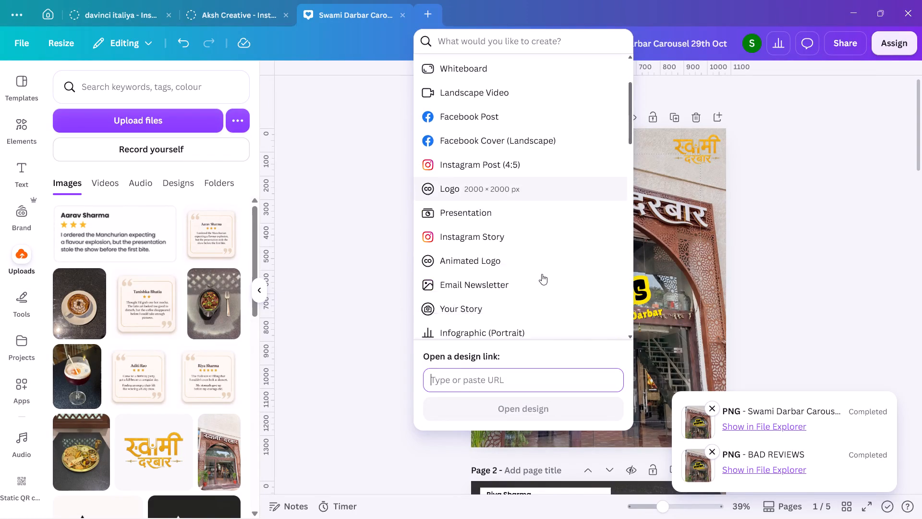
scroll(542, 274, "down", 3)
scroll(542, 274, "up", 6)
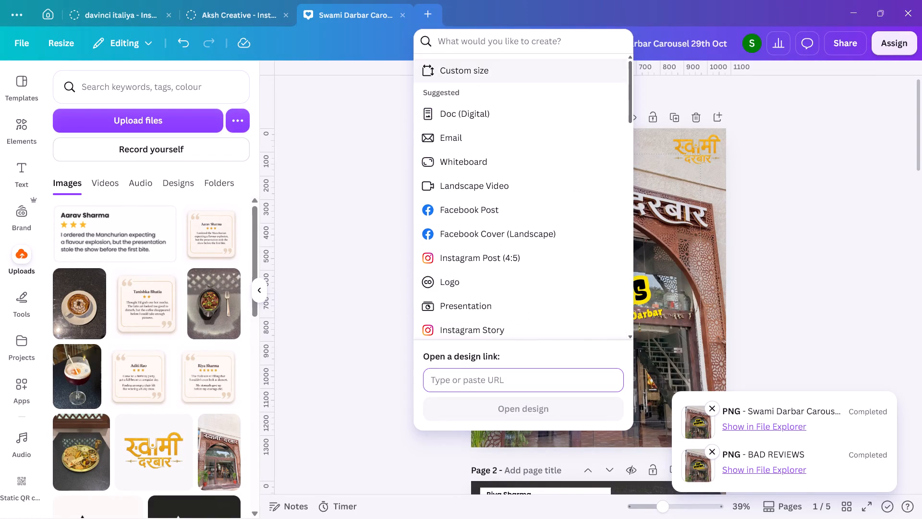
left_click(464, 40)
type("Logo")
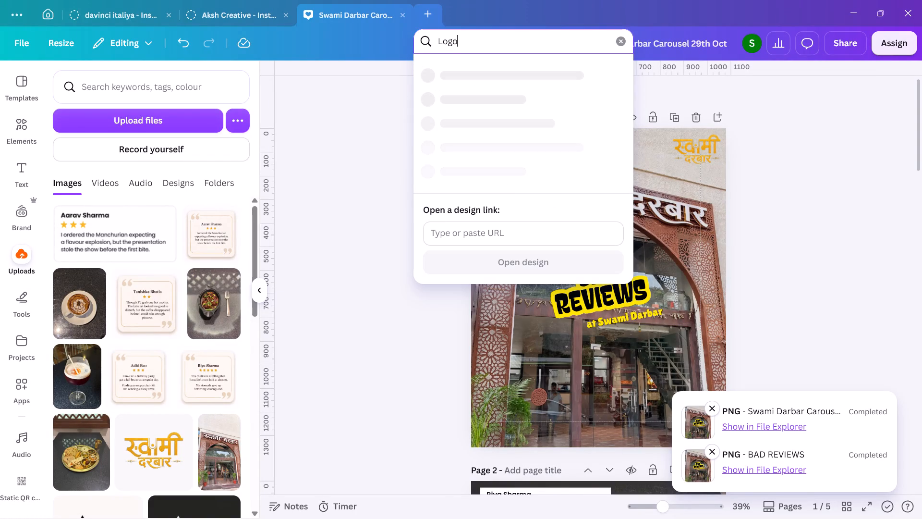
left_click(512, 81)
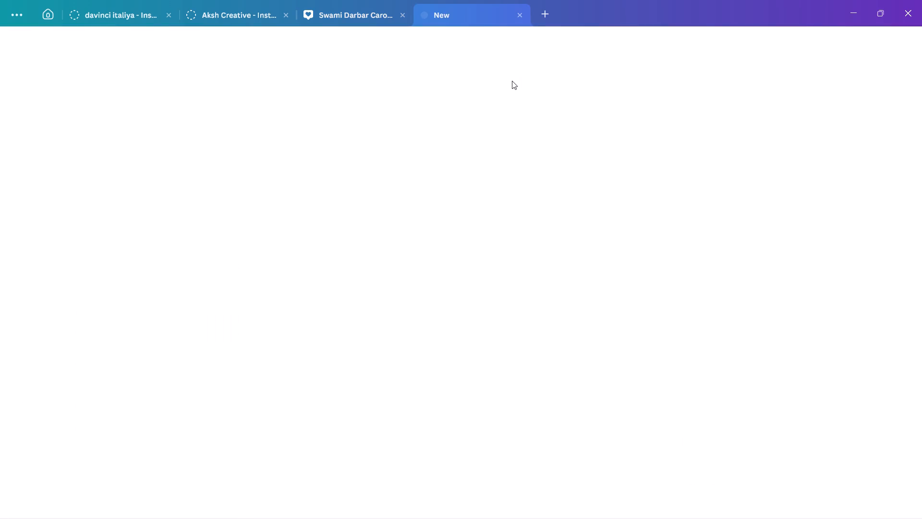
left_click(167, 14)
left_click(167, 14)
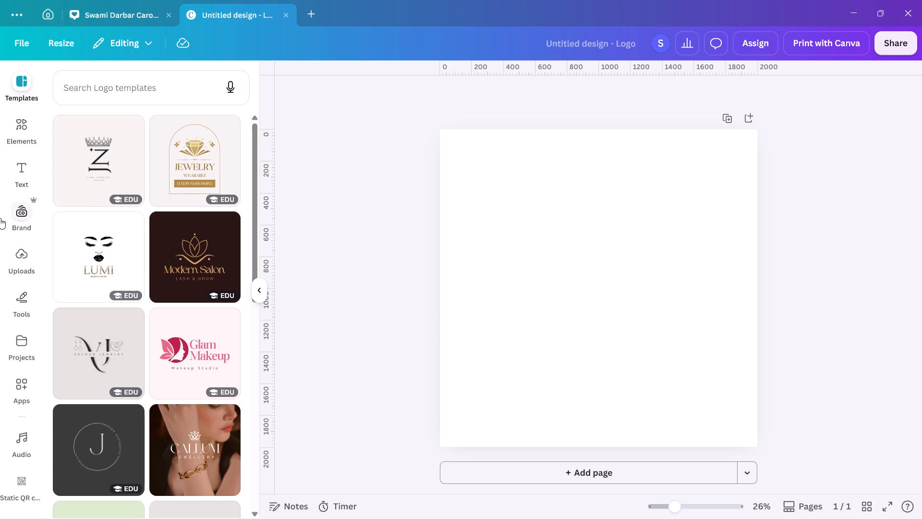
Show the uploaded files for use in the new logo design.
left_click(11, 264)
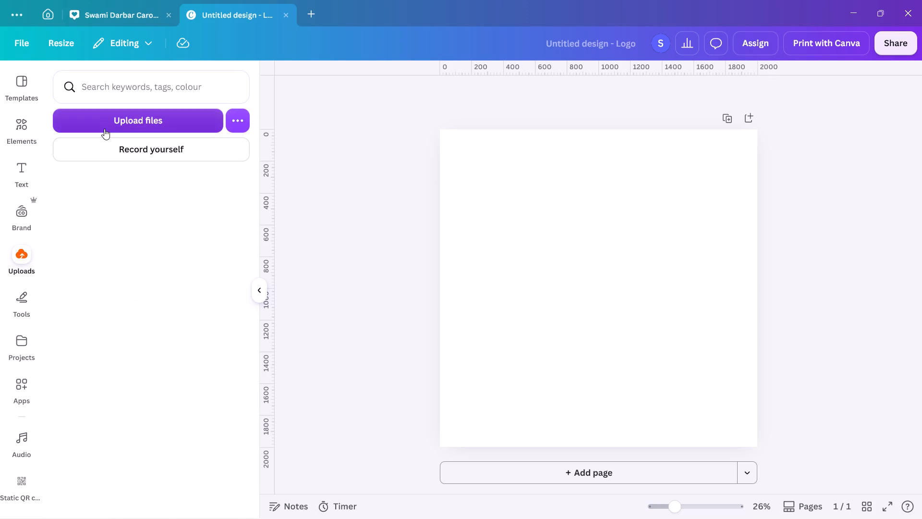
Start a file upload and browse to the MDS folder on the Desktop, widening the file list to fit the full folder names.
left_click(104, 129)
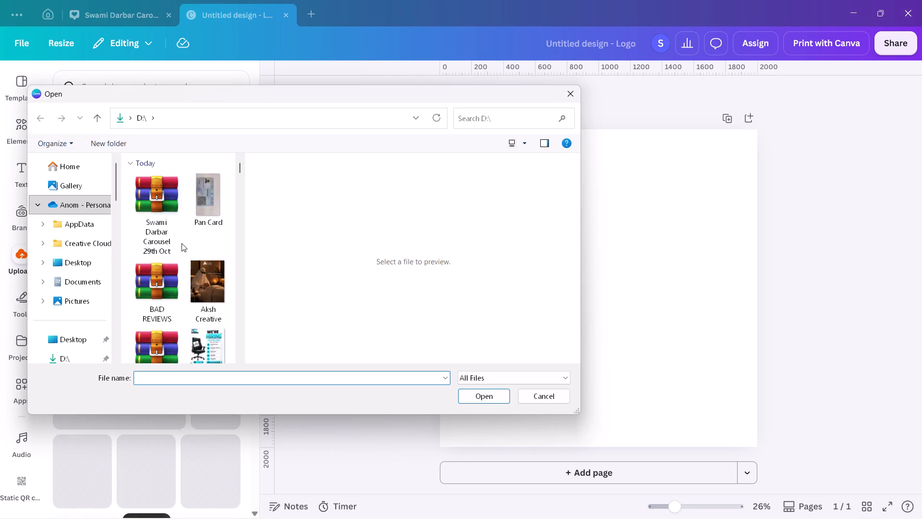
scroll(187, 259, "down", 2)
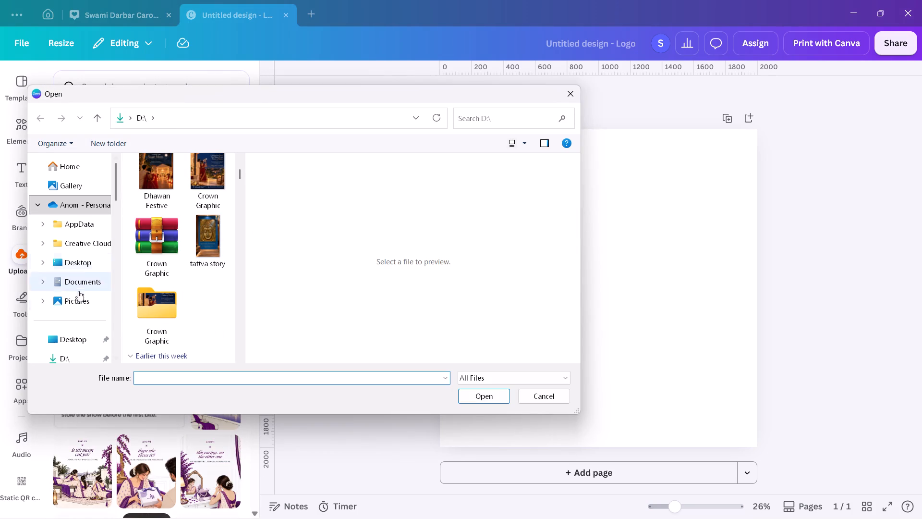
scroll(81, 285, "down", 1)
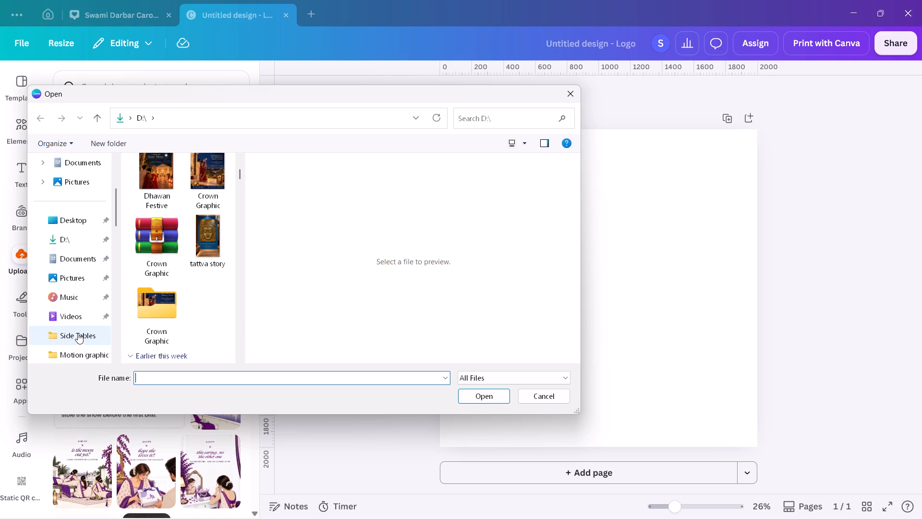
left_click(78, 334)
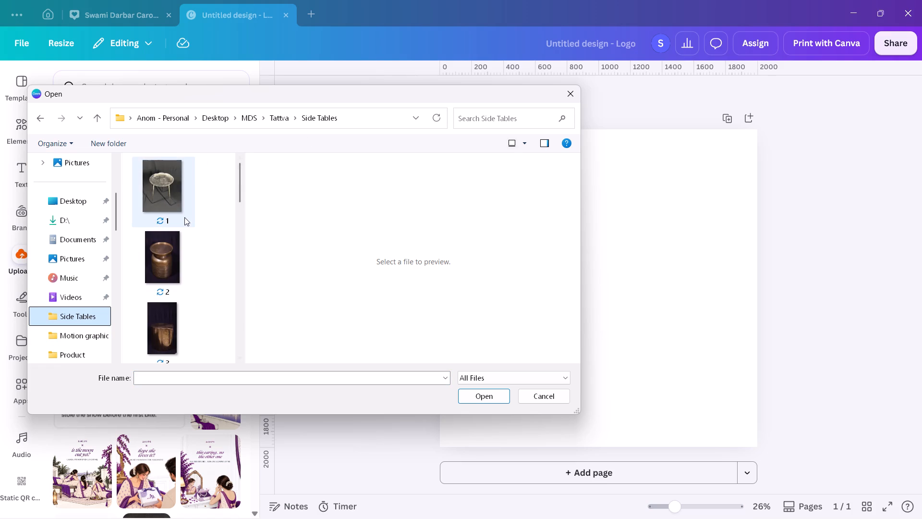
scroll(184, 217, "down", 1)
left_click(244, 115)
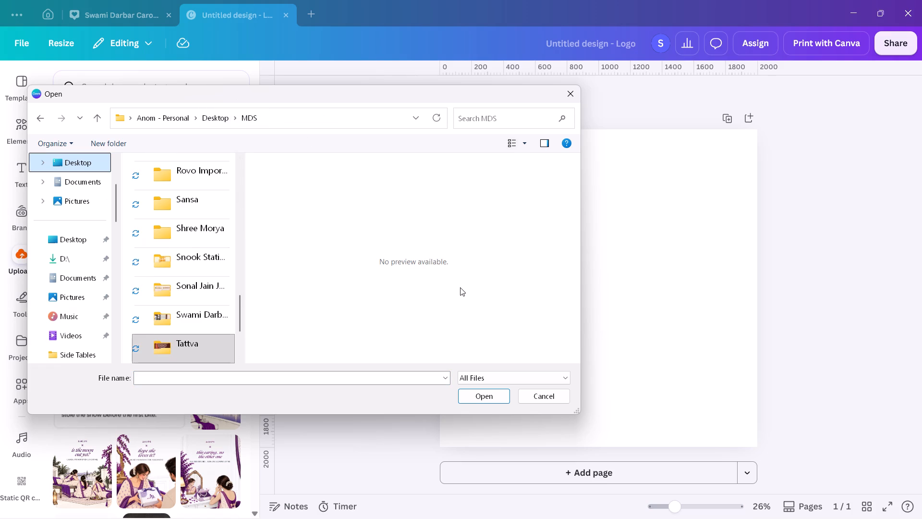
left_click(247, 271)
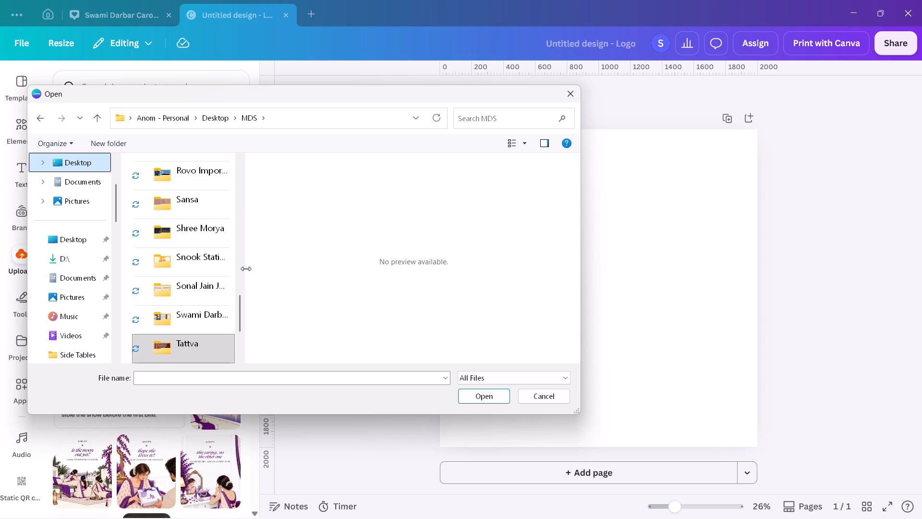
left_click_drag(246, 269, 370, 282)
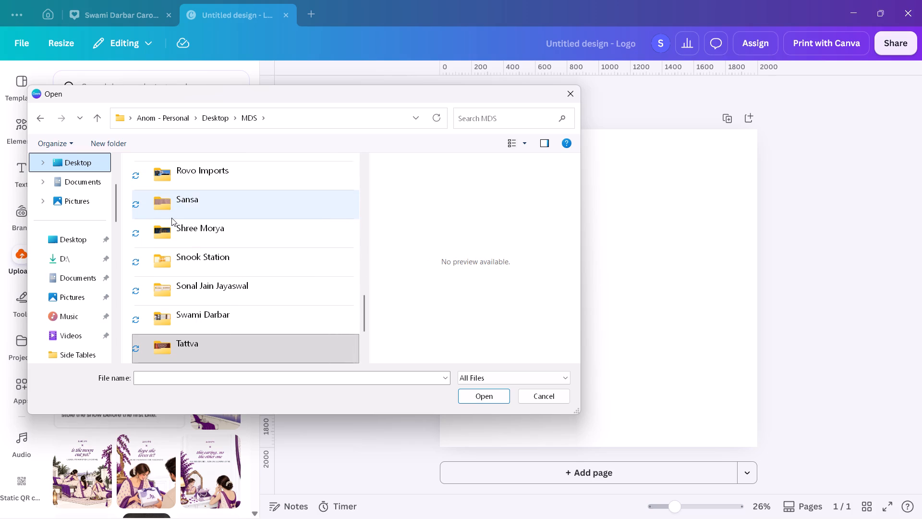
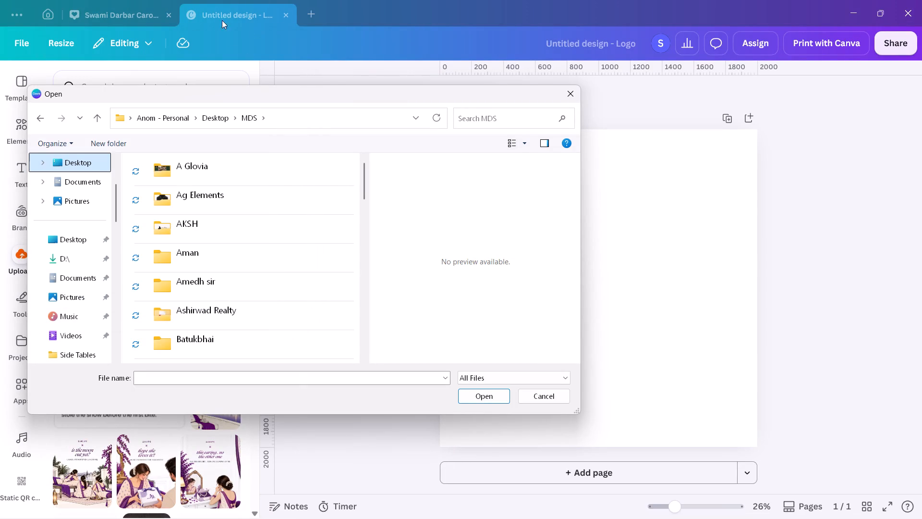
Upload the gold pillar logo image from the Dhawan folder inside the MDS folder.
scroll(260, 235, "down", 1)
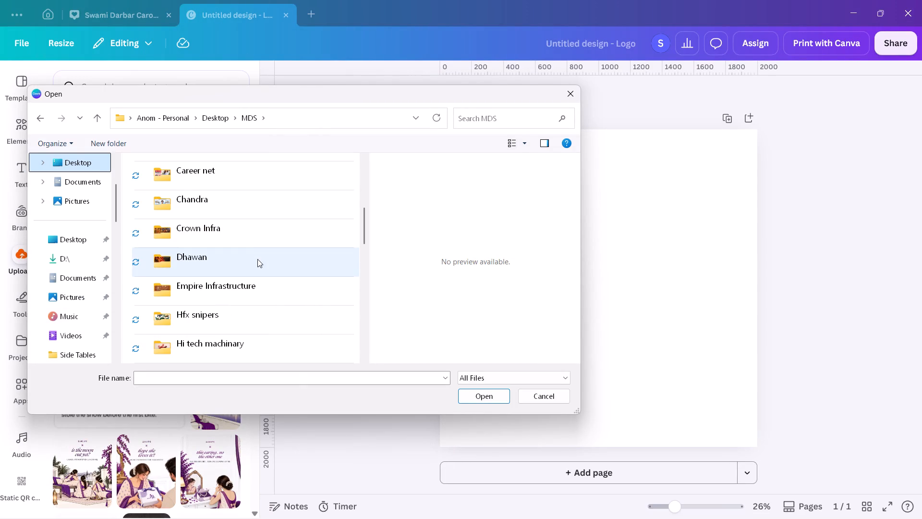
double_click(257, 259)
scroll(257, 259, "down", 1)
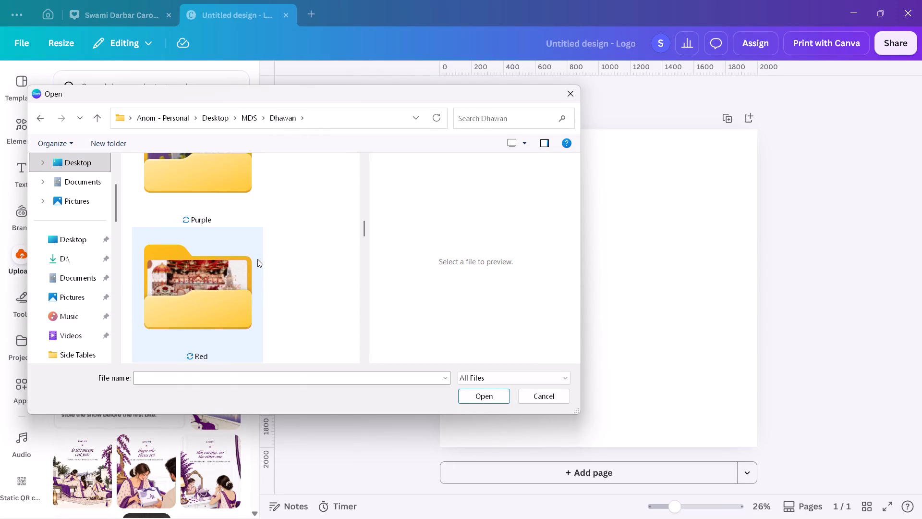
scroll(257, 259, "down", 3)
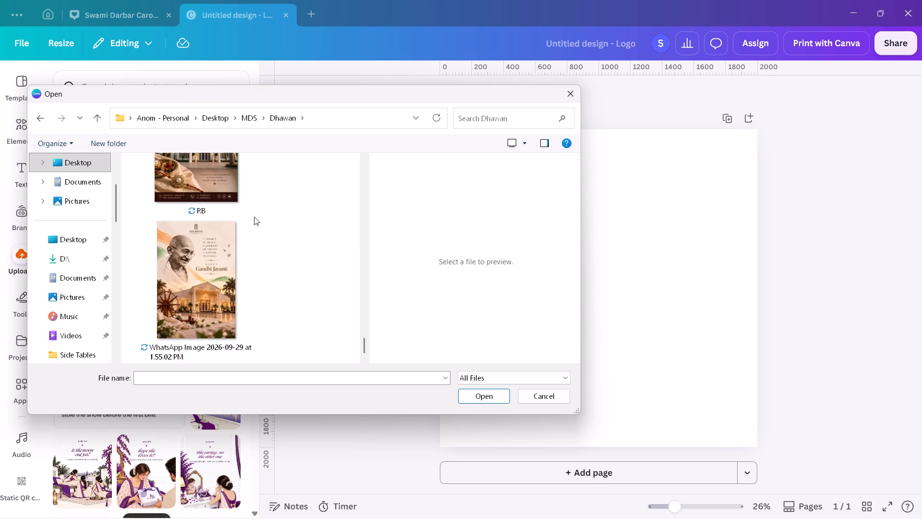
scroll(254, 217, "down", 1)
scroll(254, 217, "up", 1)
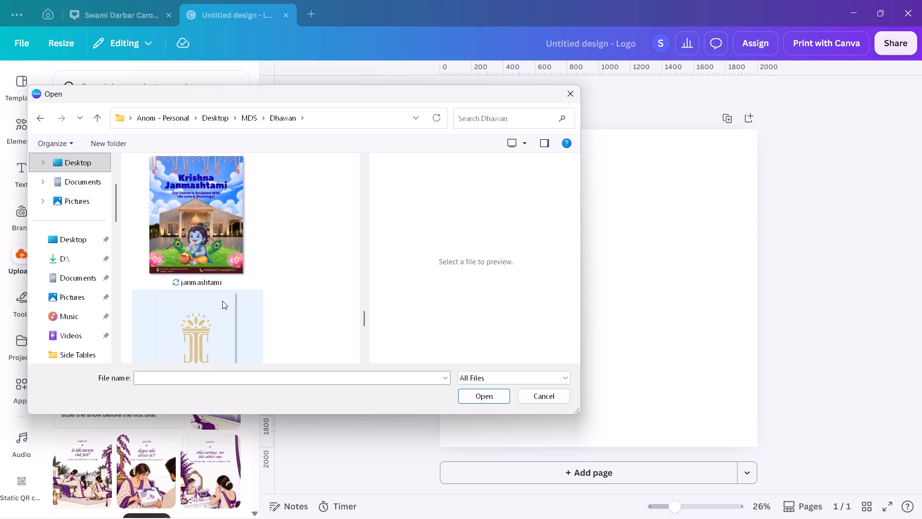
left_click(222, 301)
left_click(485, 395)
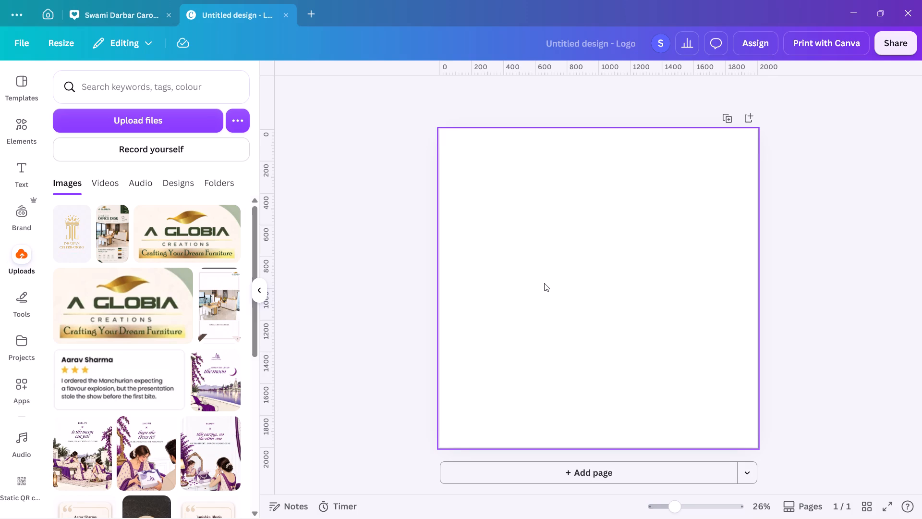
Add the uploaded Dhawan Celebrations logo image to the blank page.
left_click(82, 235)
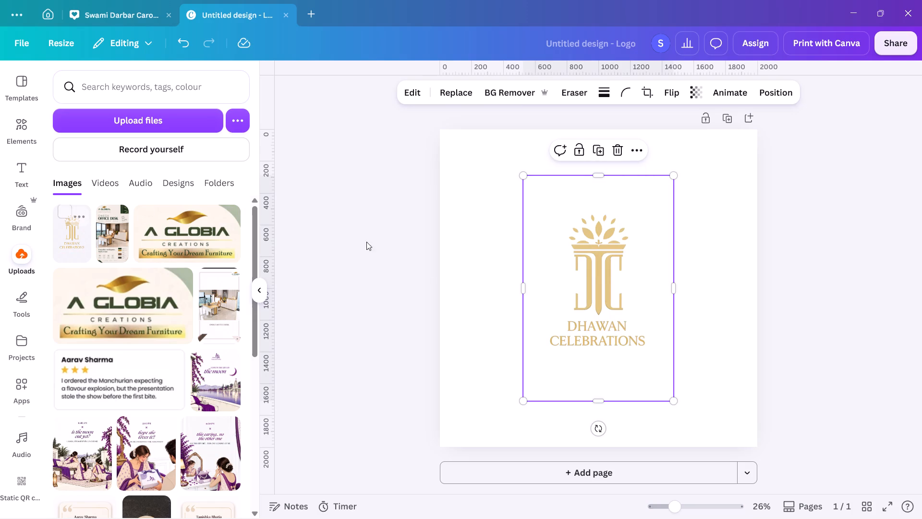
Remove the background from the Dhawan Celebrations logo image on the canvas.
left_click(625, 312)
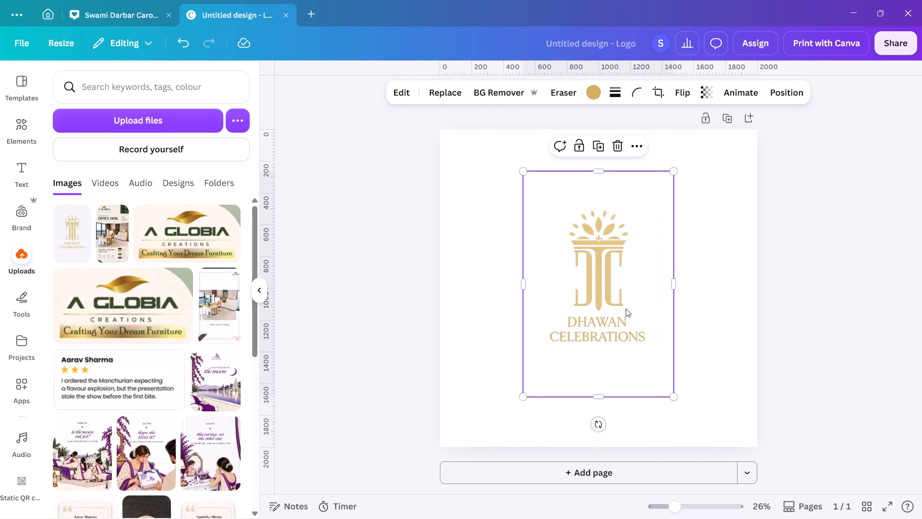
left_click(506, 99)
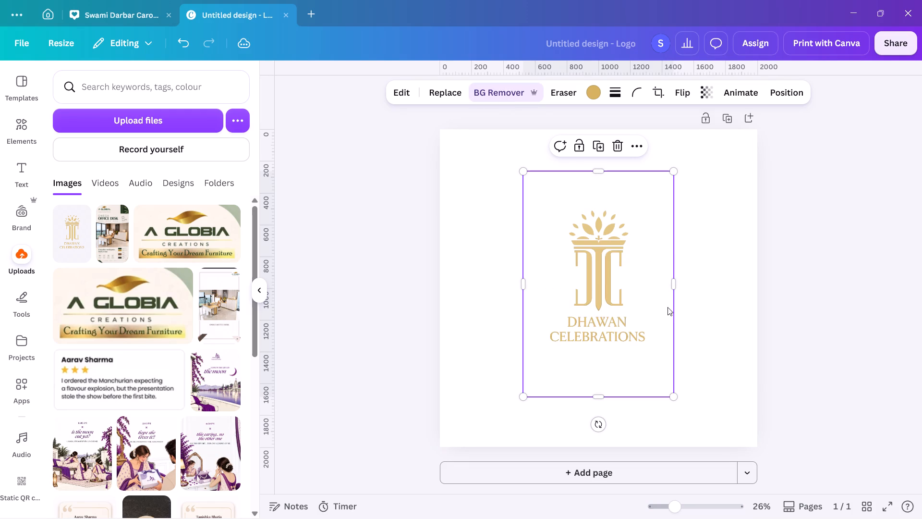
Open the existing Dhawan Festive design from the recent designs on the home page.
left_click(52, 9)
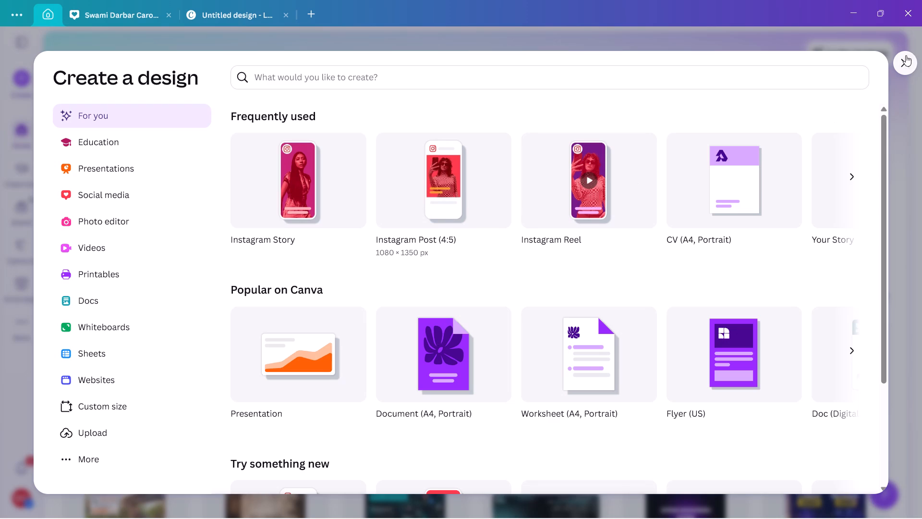
left_click(907, 59)
scroll(479, 298, "down", 2)
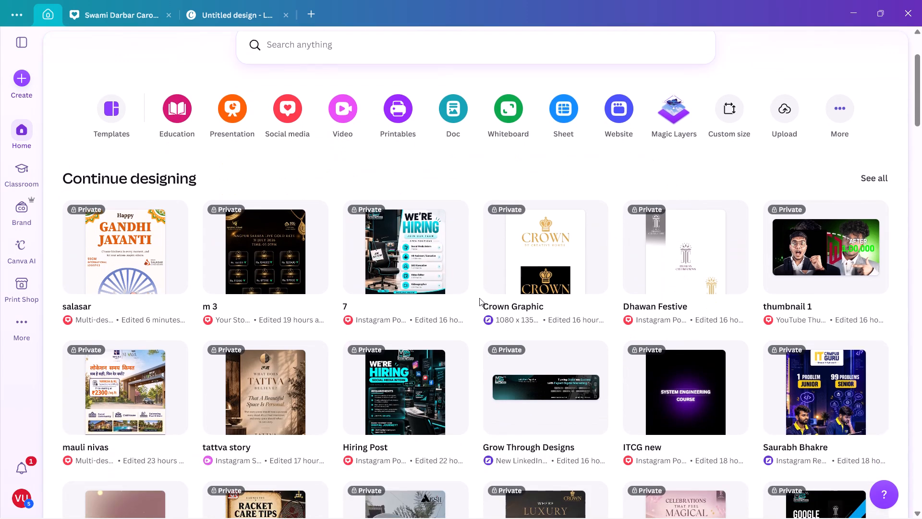
scroll(479, 298, "down", 2)
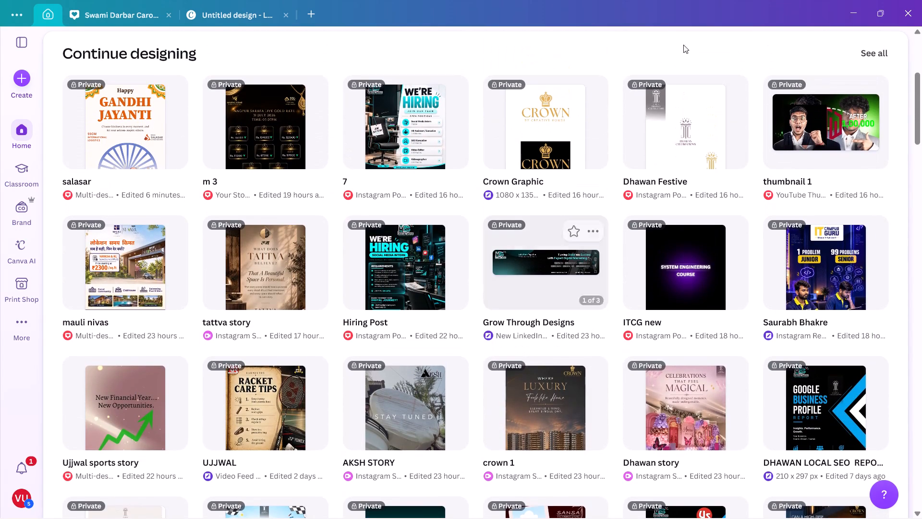
left_click(704, 120)
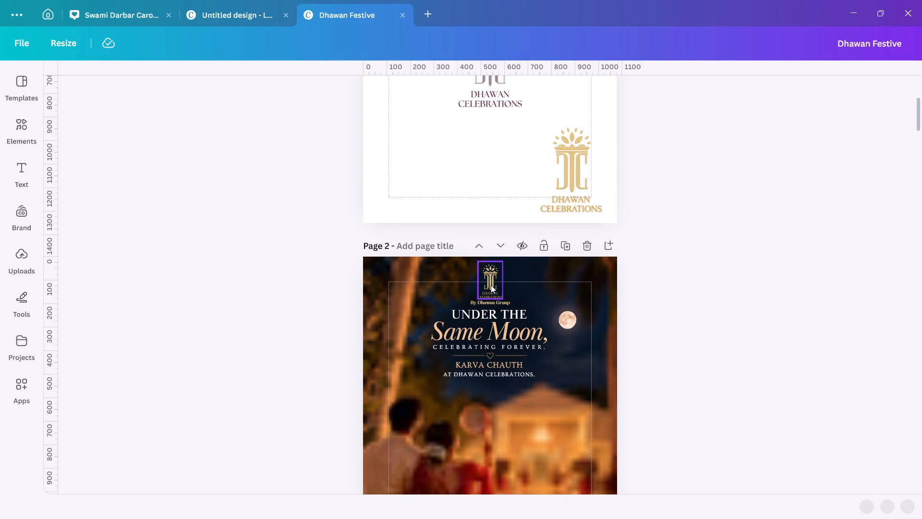
Copy the "By Dhawan Group" text from page 2 of Dhawan Festive and paste it into the untitled logo design.
left_click(495, 303)
key("ctrl+c")
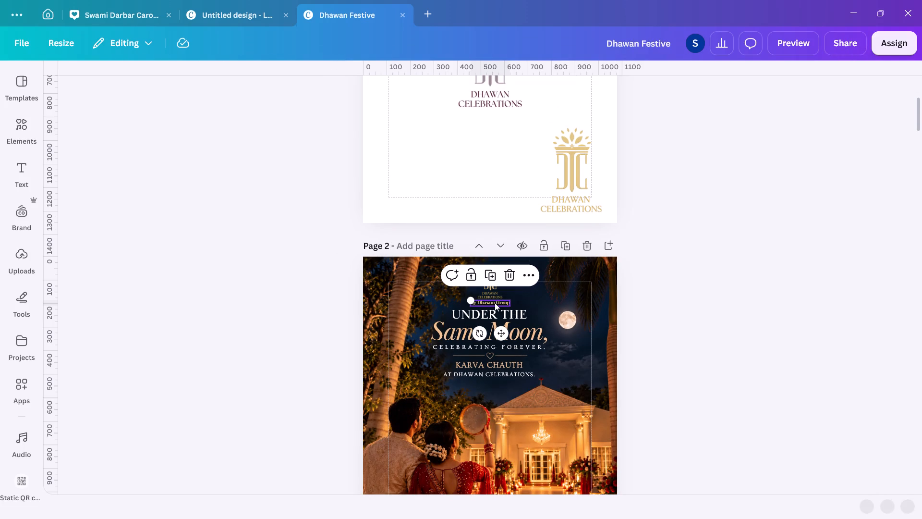
left_click(225, 11)
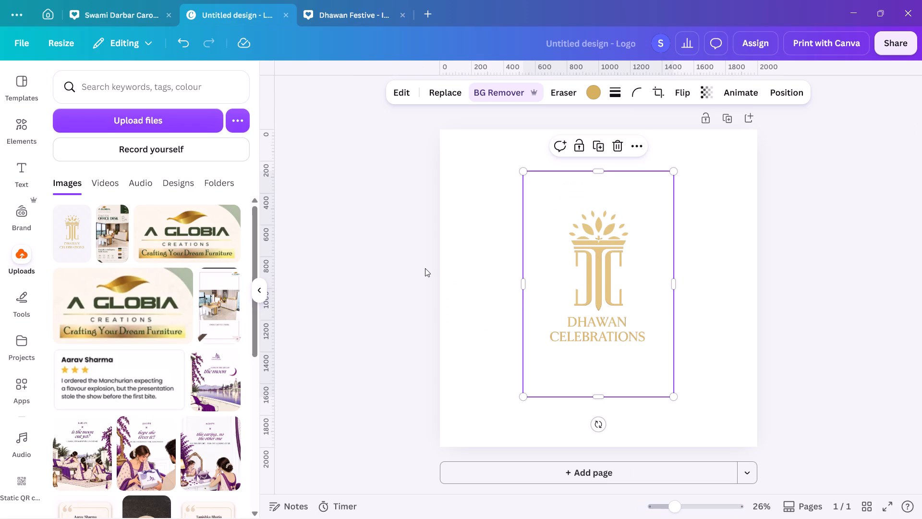
left_click(454, 257)
key("ctrl+c")
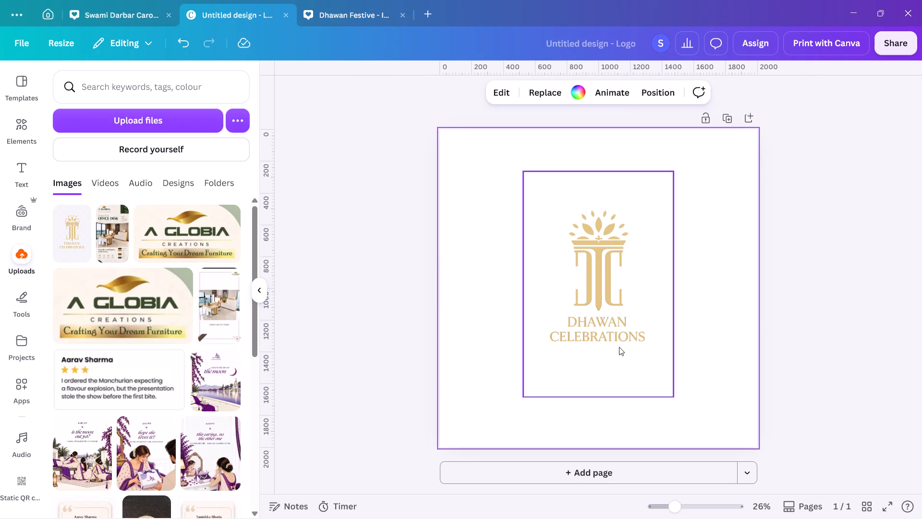
key("ctrl+v")
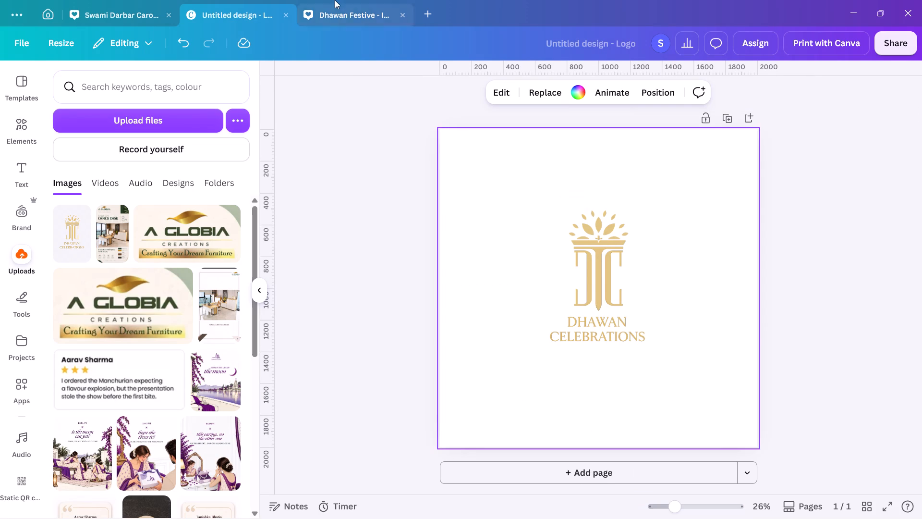
left_click(361, 8)
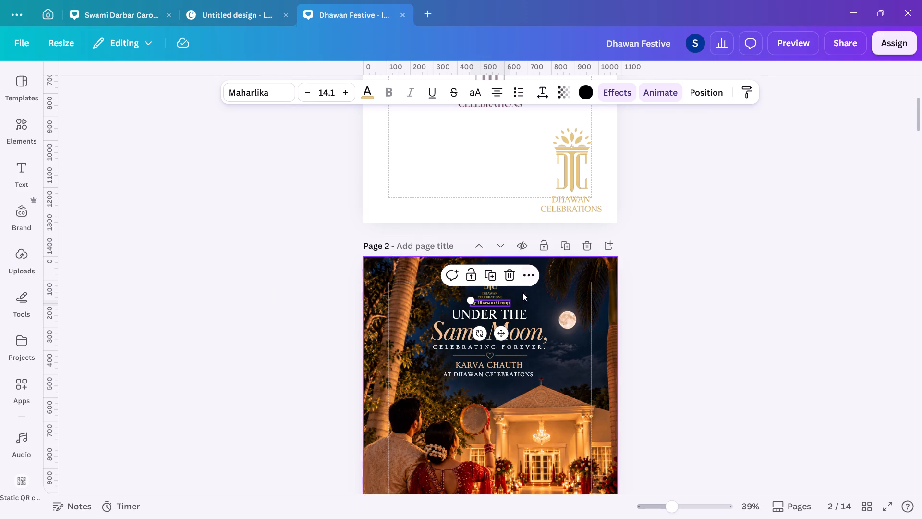
key("ctrl+c")
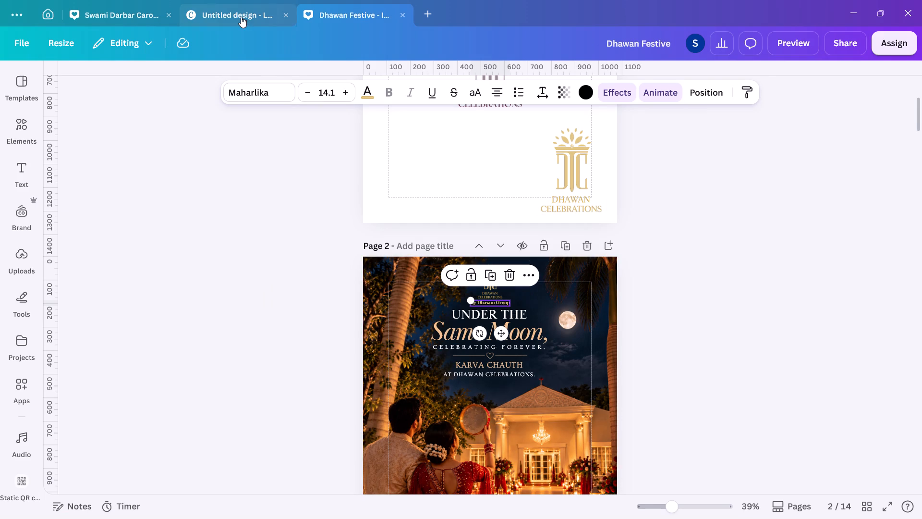
left_click(241, 17)
left_click(511, 221)
key("ctrl+v")
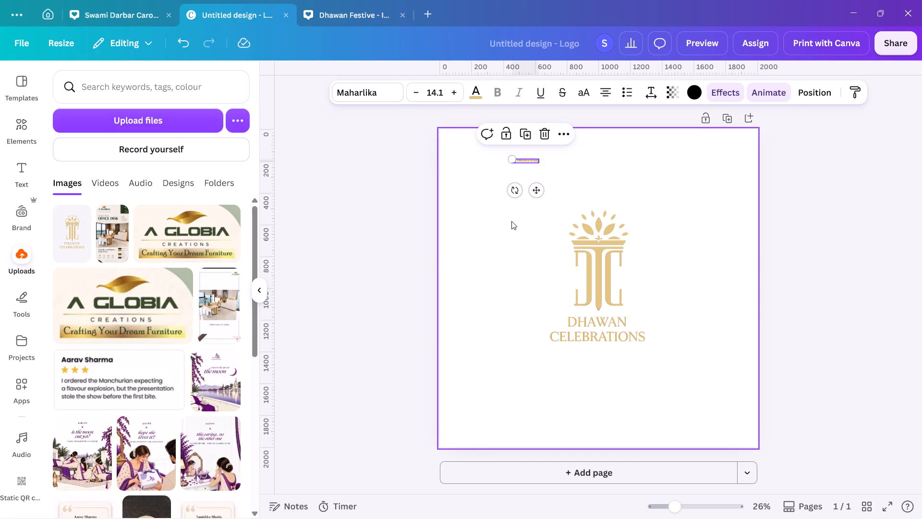
Enlarge the "By Dhawan Group" text to about size 50 and centre it directly beneath the word CELEBRATIONS.
left_click_drag(511, 159, 480, 144)
left_click_drag(518, 190, 538, 309)
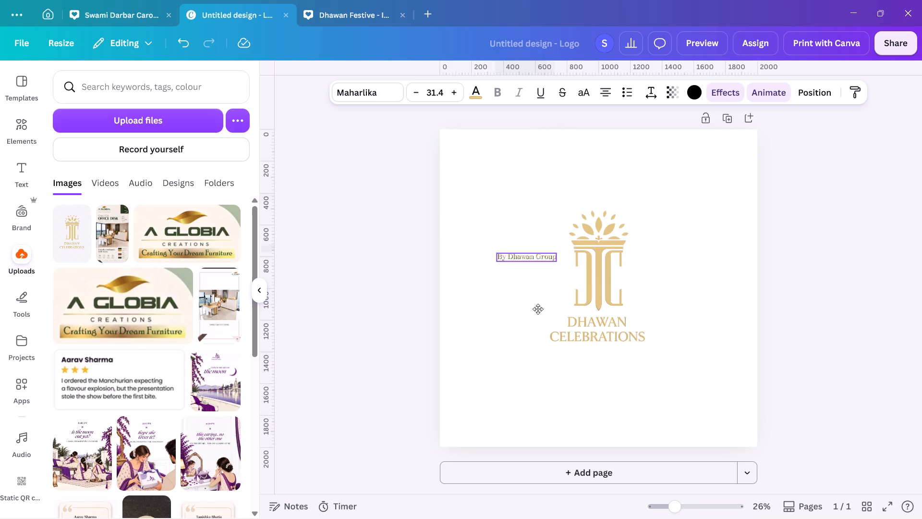
left_click_drag(538, 309, 613, 388)
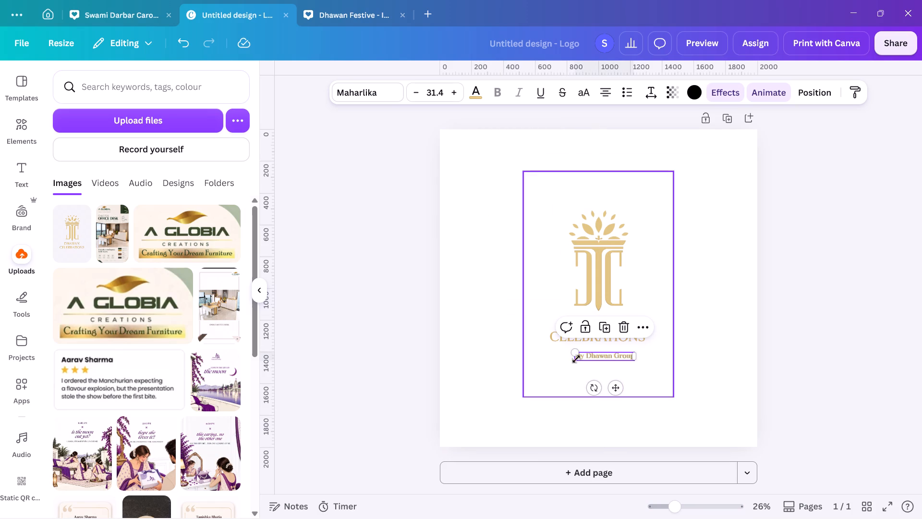
left_click_drag(574, 355, 540, 343)
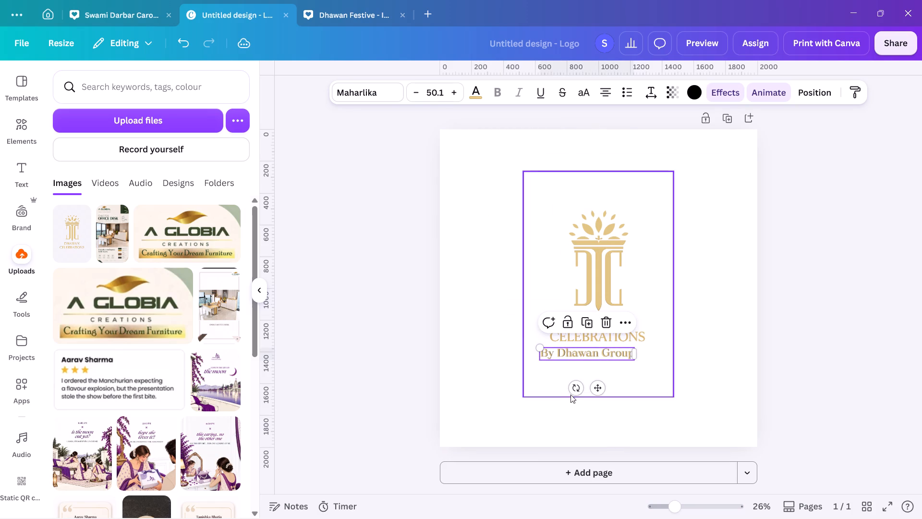
left_click_drag(597, 390, 609, 390)
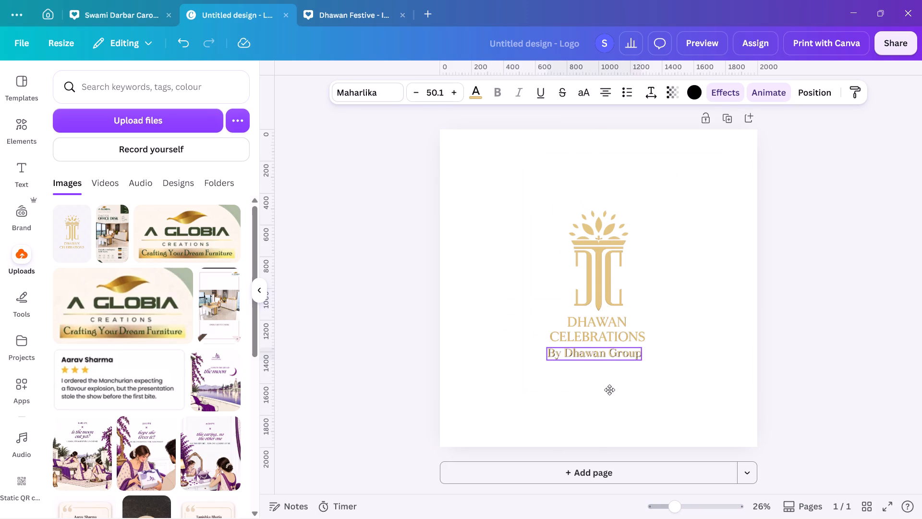
left_click_drag(609, 390, 609, 386)
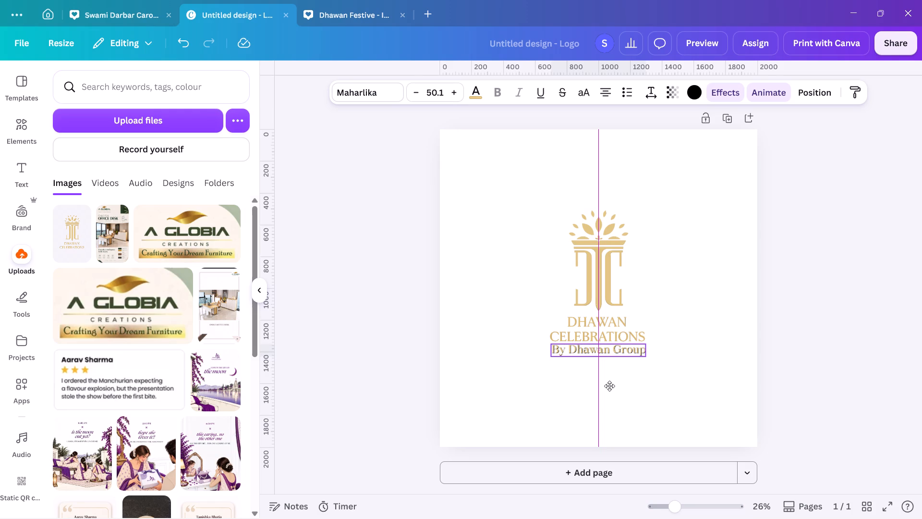
left_click_drag(609, 386, 609, 386)
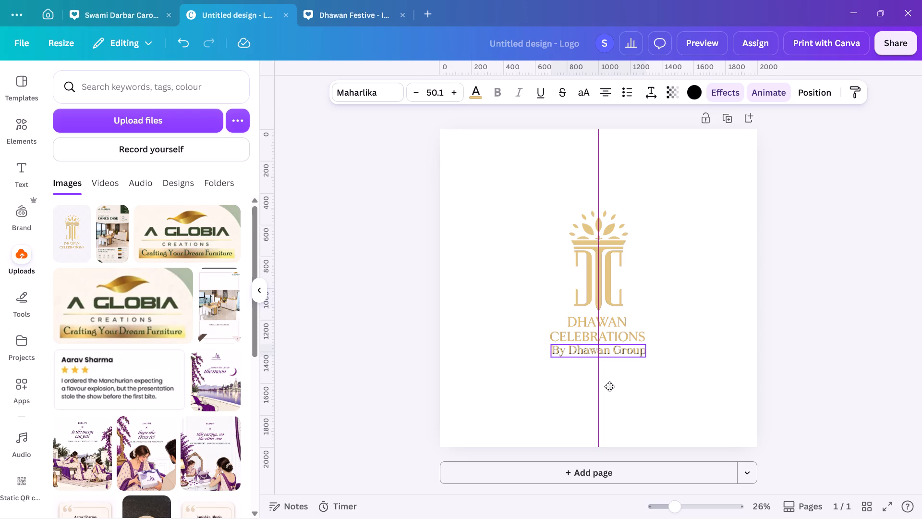
left_click_drag(609, 386, 609, 387)
Crop the empty margins off all four sides of the logo image, making it about 929 high.
left_click(600, 270, "shift")
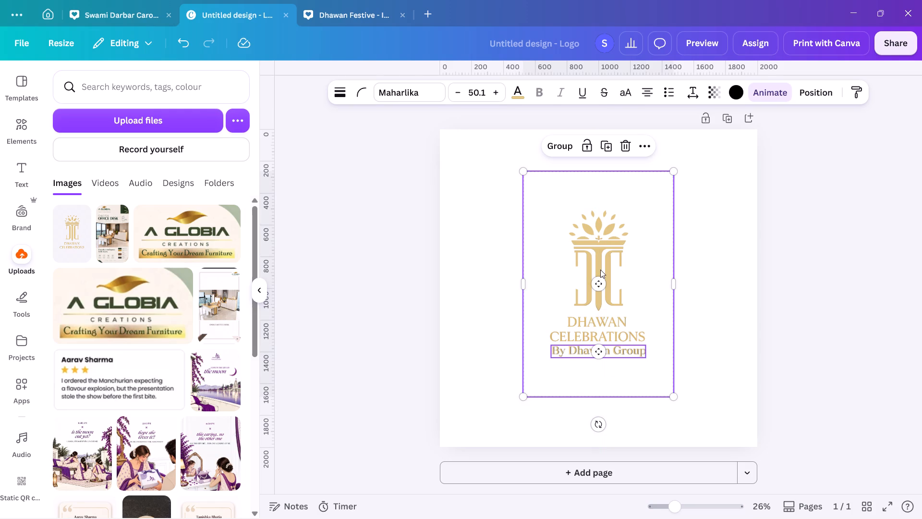
left_click(479, 240)
left_click(606, 238)
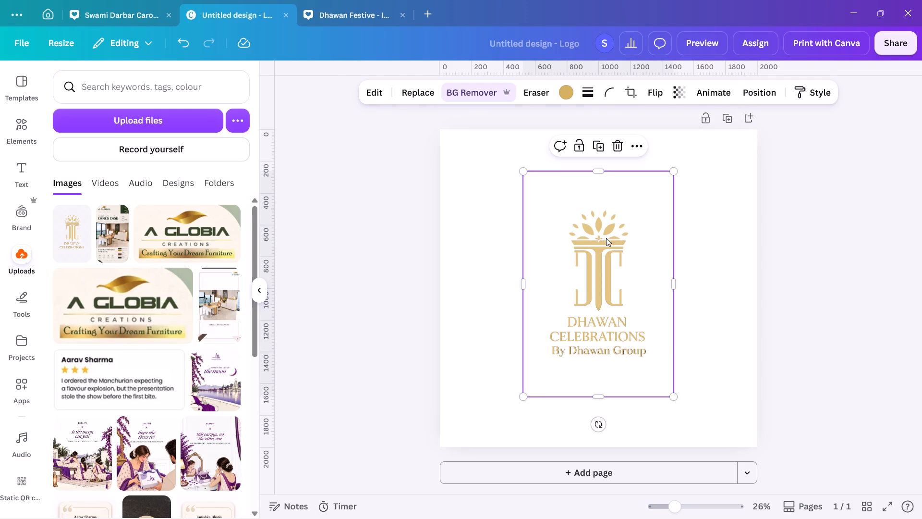
left_click_drag(600, 173, 612, 213)
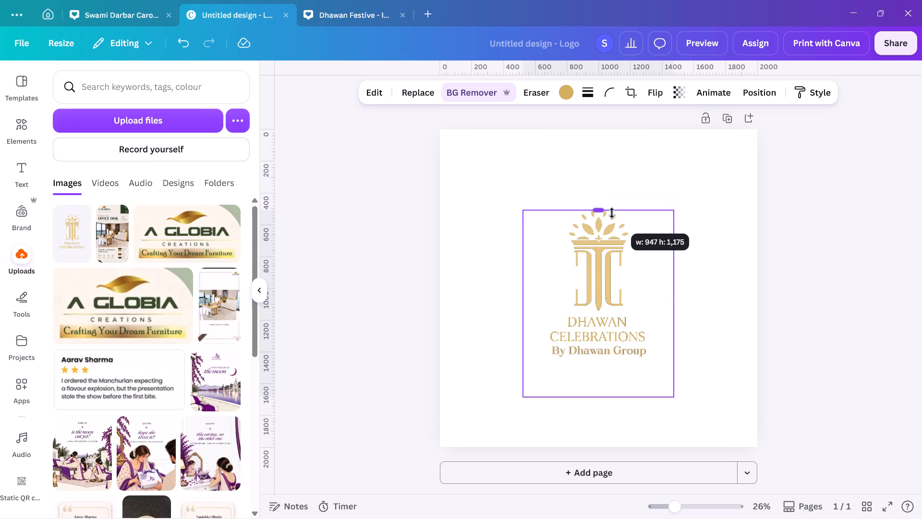
left_click_drag(612, 213, 612, 212)
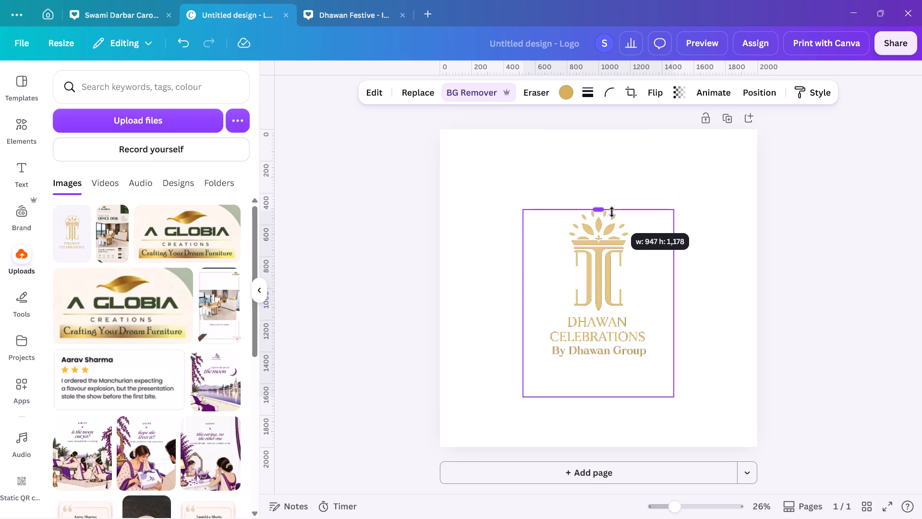
left_click_drag(612, 212, 612, 212)
left_click_drag(606, 394, 615, 359)
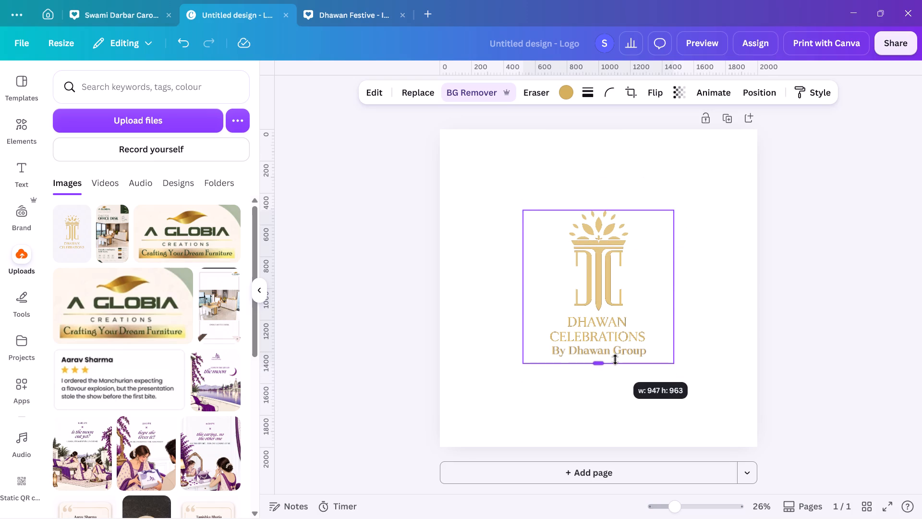
left_click_drag(615, 359, 616, 355)
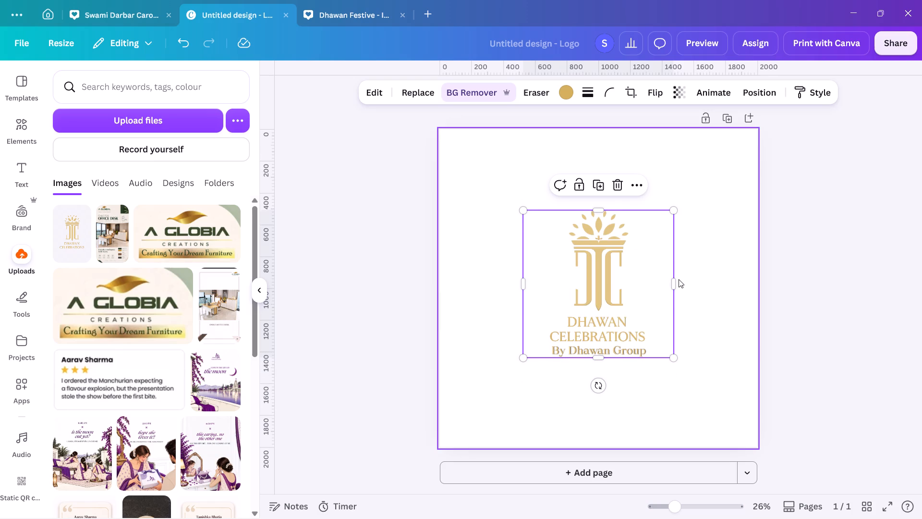
left_click_drag(676, 280, 652, 279)
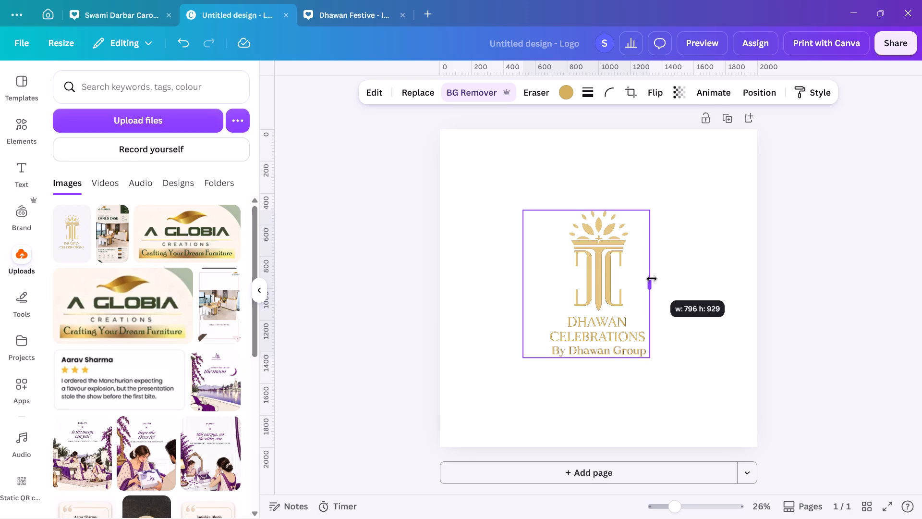
left_click_drag(652, 279, 653, 278)
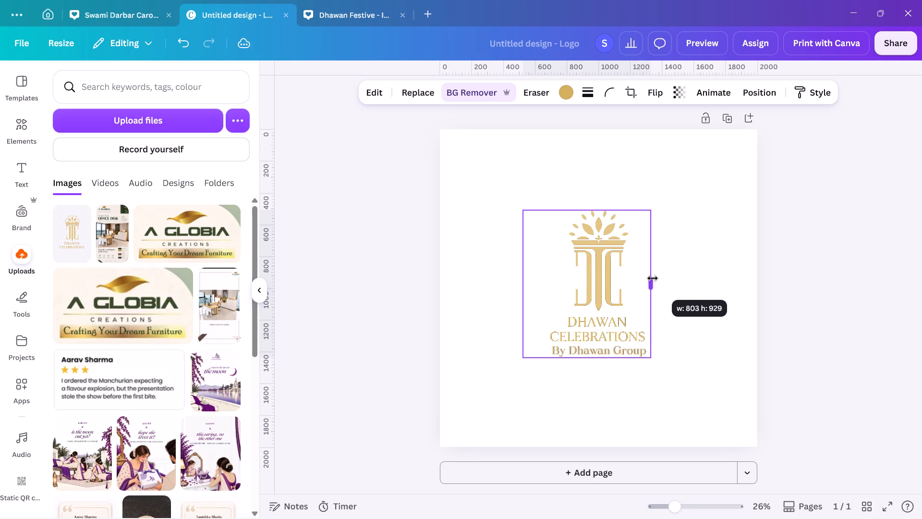
left_click_drag(653, 278, 652, 278)
left_click_drag(523, 284, 546, 286)
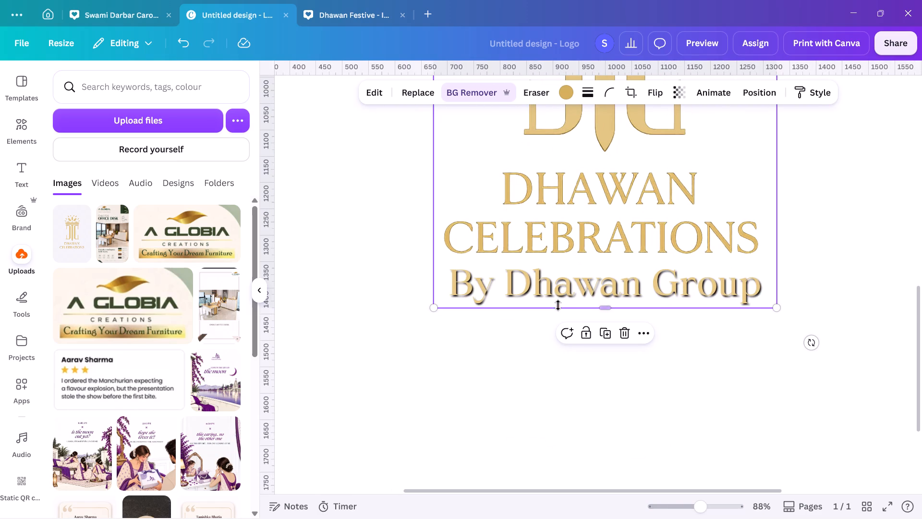
Enlarge the "By Dhawan Group" text to size 55 so it spans the full width of the cropped logo image.
left_click(557, 297)
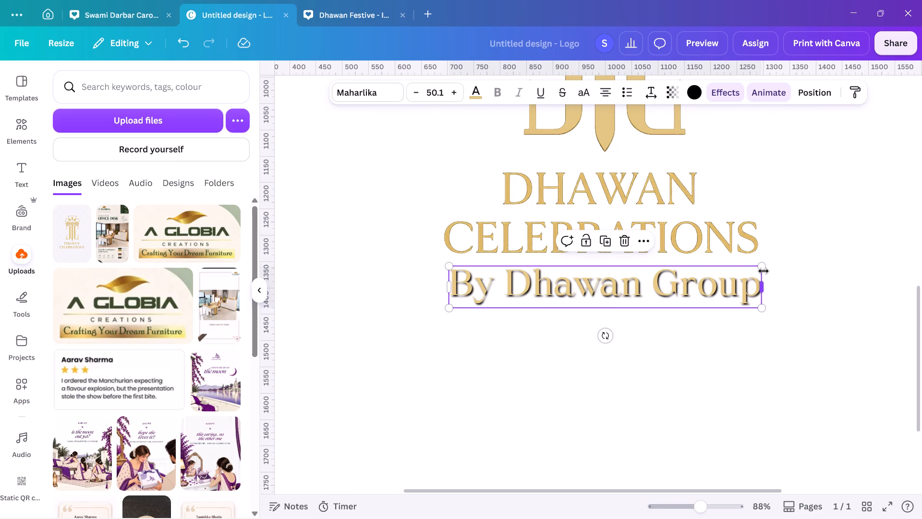
left_click_drag(764, 265, 777, 255)
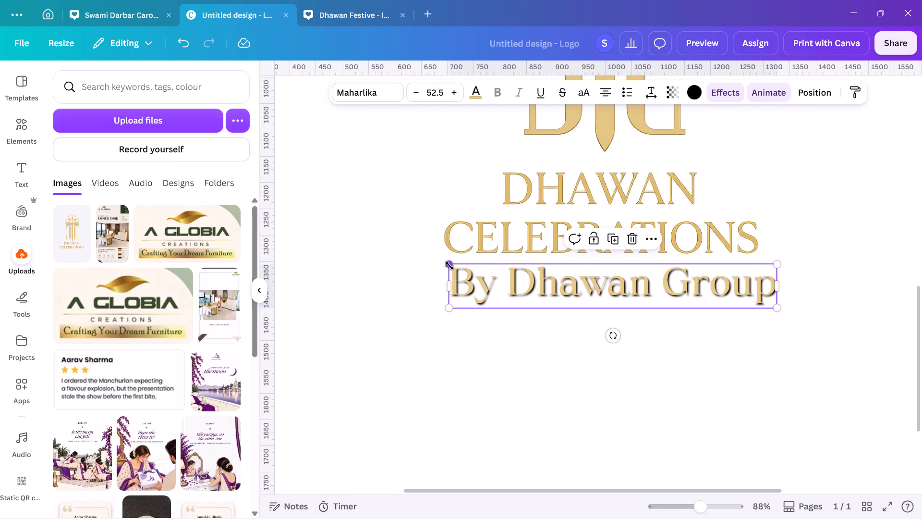
left_click_drag(449, 266, 435, 259)
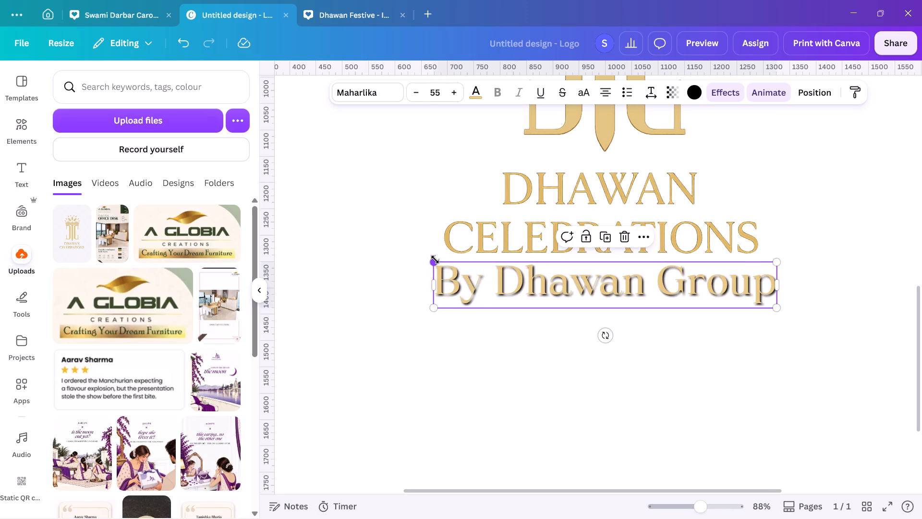
Group the logo image with the "By Dhawan Group" text.
scroll(435, 259, "down", 1)
scroll(435, 259, "up", 2)
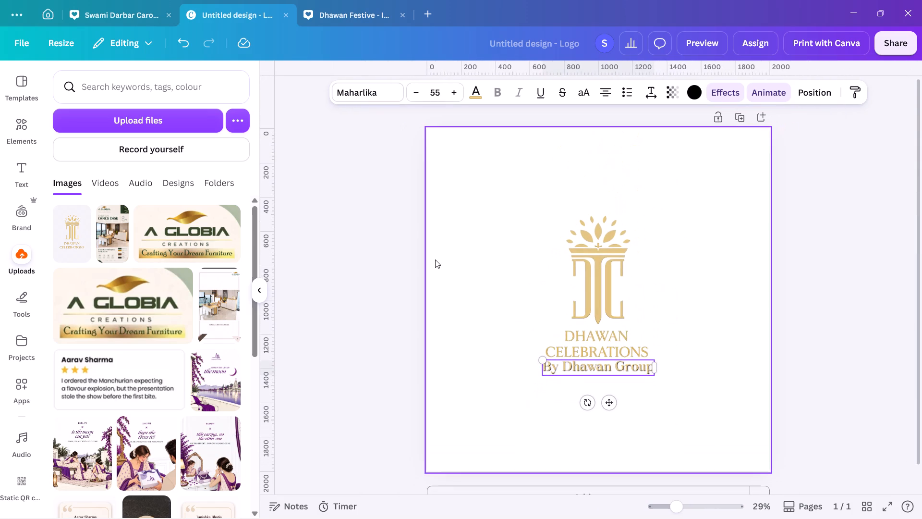
left_click_drag(489, 234, 627, 373)
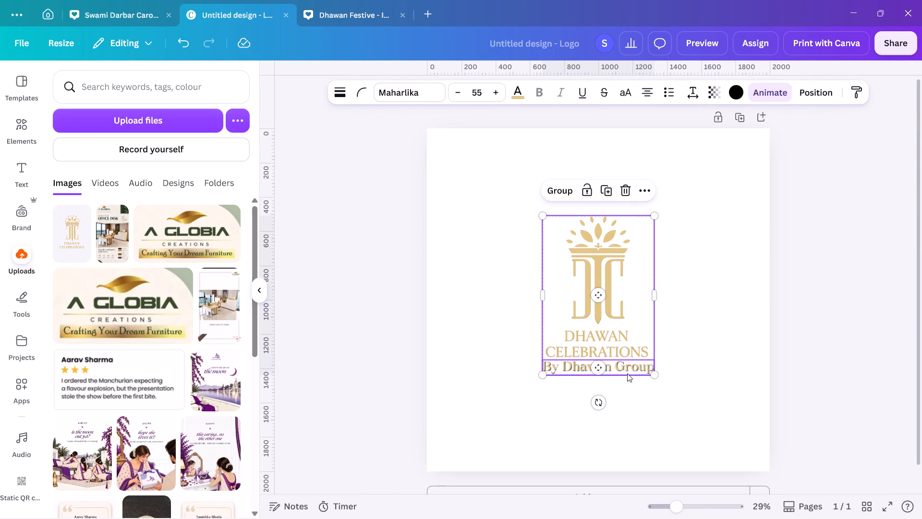
left_click(572, 194)
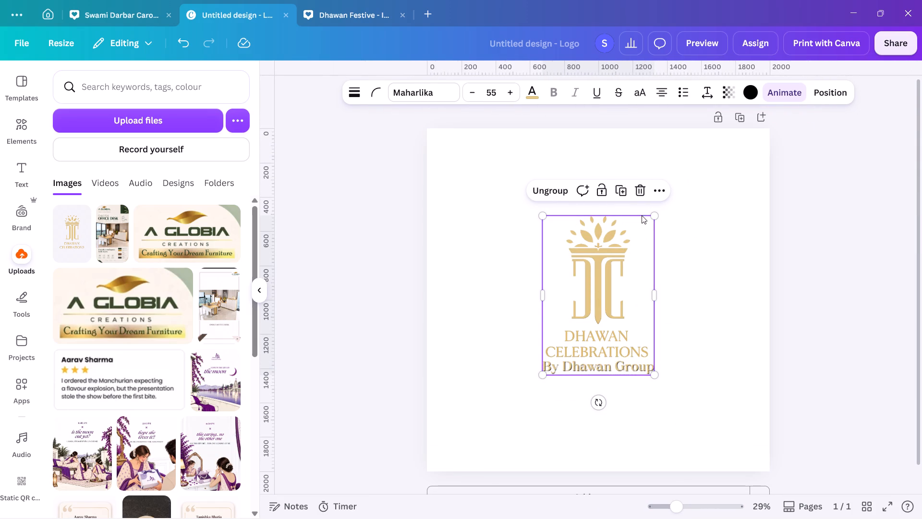
Enlarge the grouped logo until its text size is about 67.8 and centre it on the page.
left_click_drag(655, 219, 686, 185)
left_click_drag(631, 230, 618, 253)
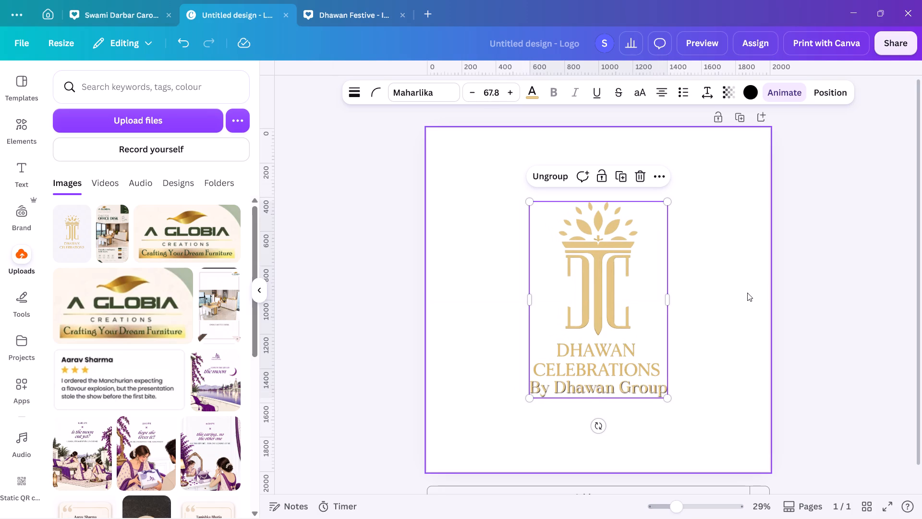
Enlarge the grouped Dhawan logo until its text size is about 90.3 and centre it on the page.
left_click_drag(667, 200, 715, 166)
left_click_drag(631, 224, 607, 255)
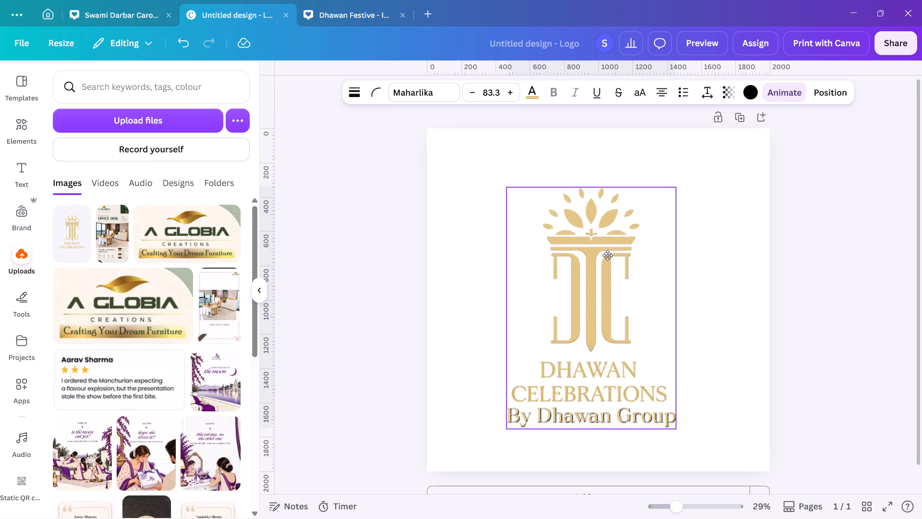
left_click_drag(607, 255, 617, 246)
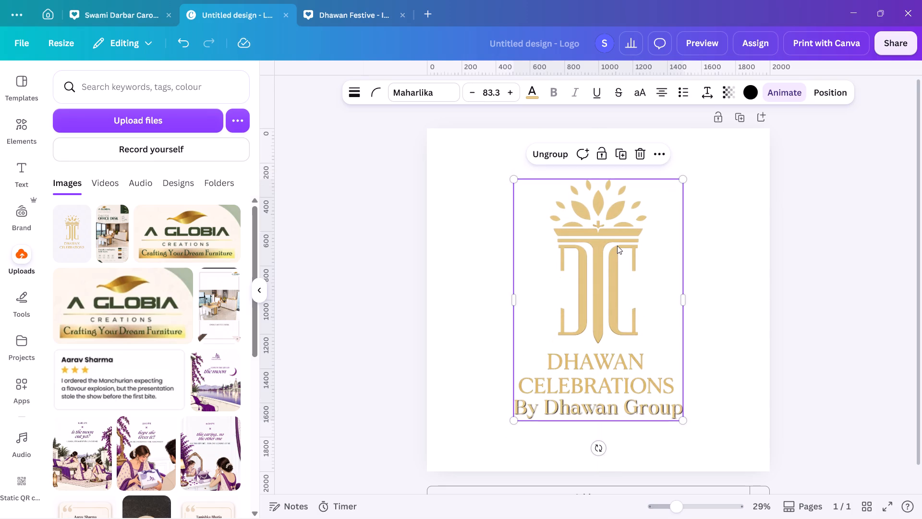
left_click_drag(687, 178, 708, 163)
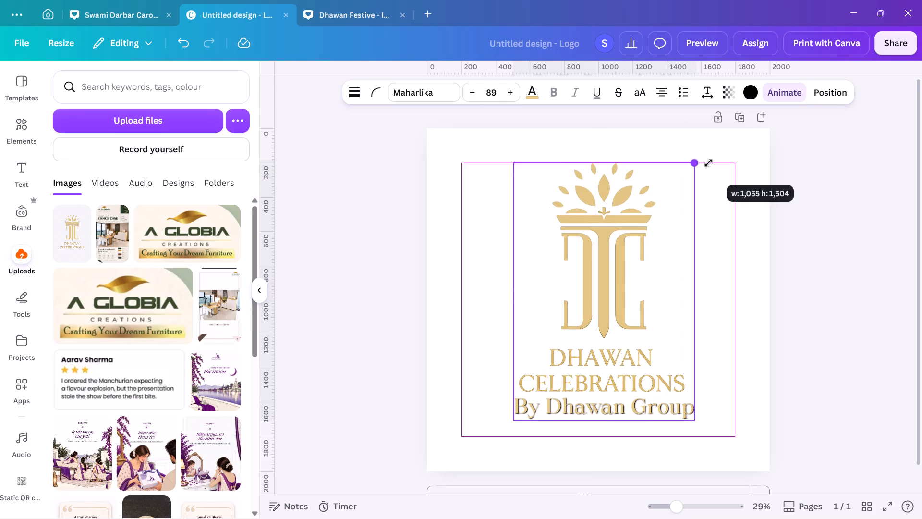
left_click_drag(708, 163, 709, 163)
left_click_drag(643, 207, 633, 220)
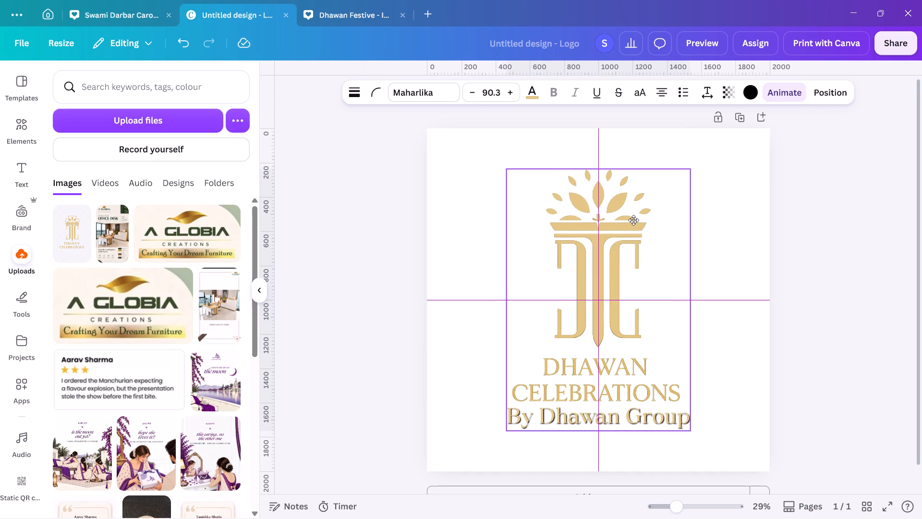
left_click_drag(633, 220, 635, 220)
Add a second, blank page below the Dhawan logo page.
scroll(635, 220, "down", 2)
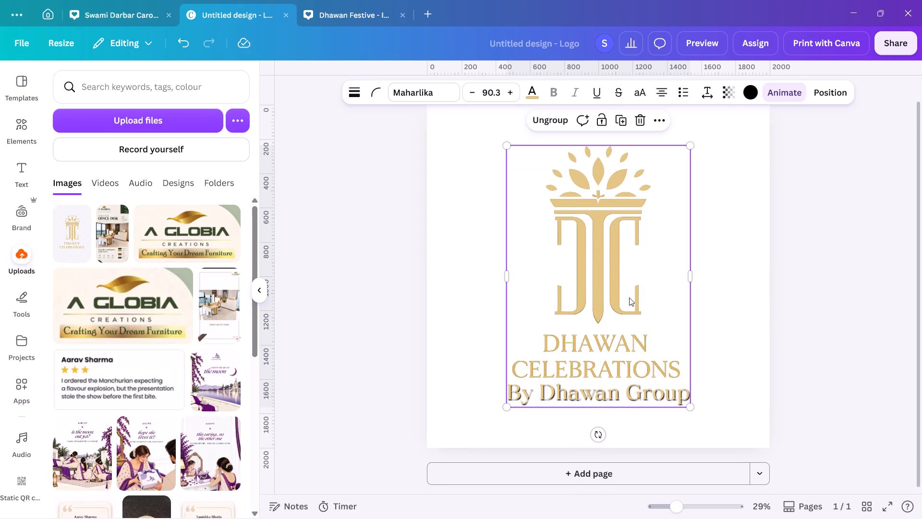
left_click(663, 475)
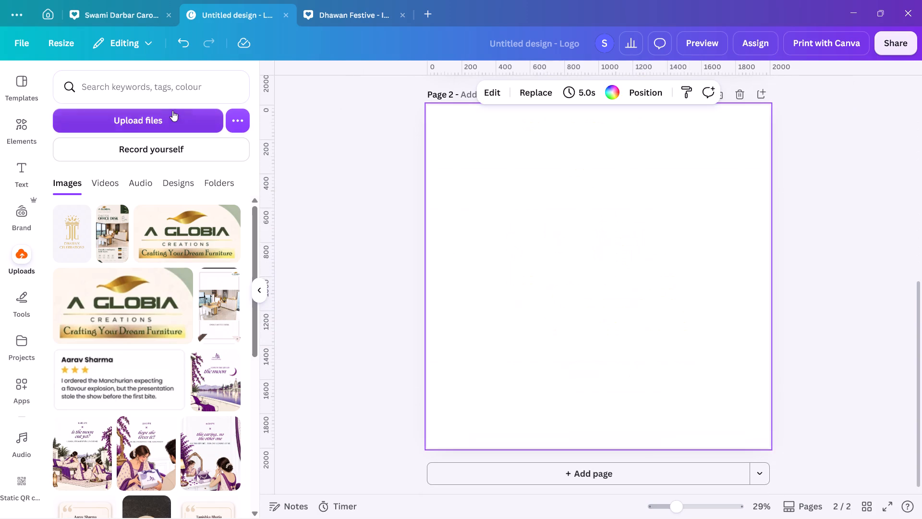
Upload the Creative homes Logo image from the Crown Infra folder inside MDS.
left_click(172, 111)
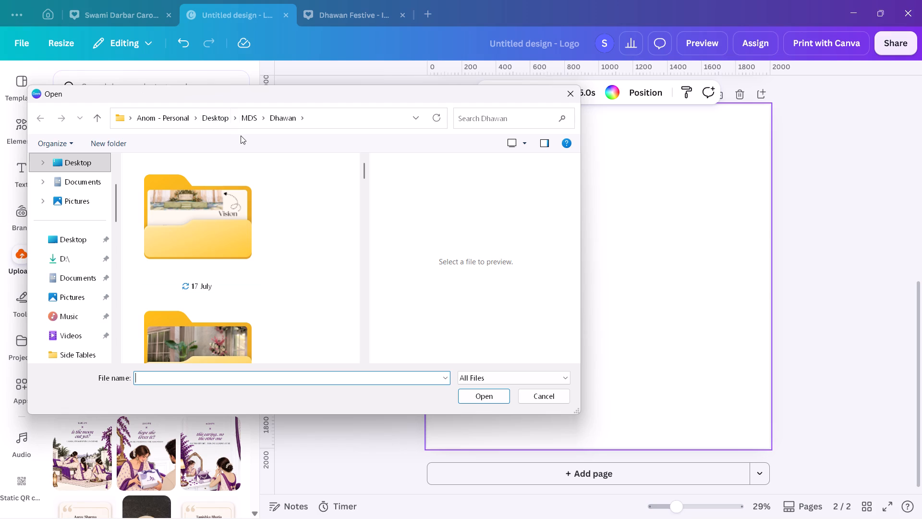
left_click(248, 125)
scroll(235, 258, "down", 1)
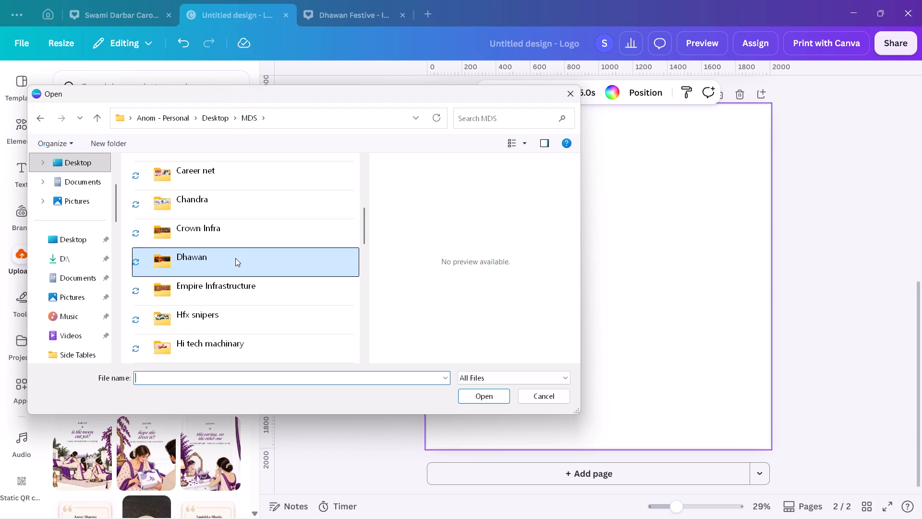
scroll(235, 258, "down", 1)
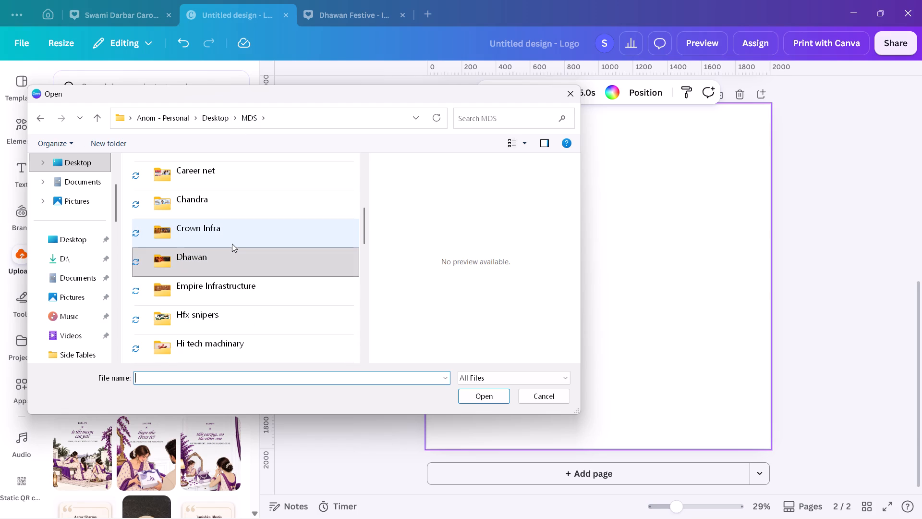
double_click(232, 244)
scroll(238, 265, "down", 1)
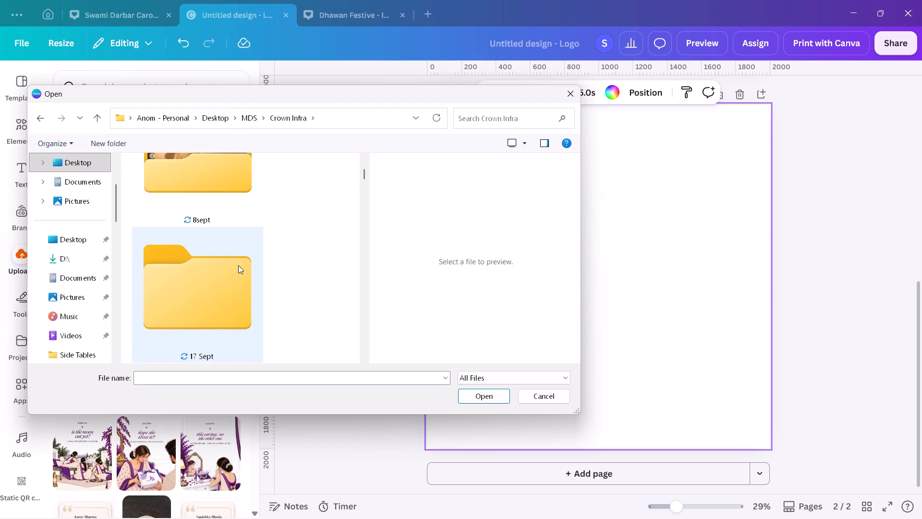
scroll(238, 265, "down", 3)
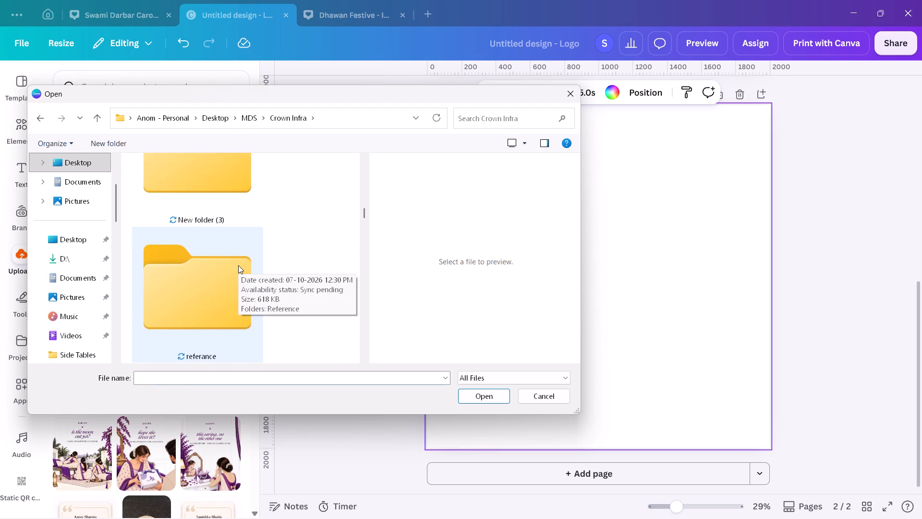
scroll(238, 265, "down", 2)
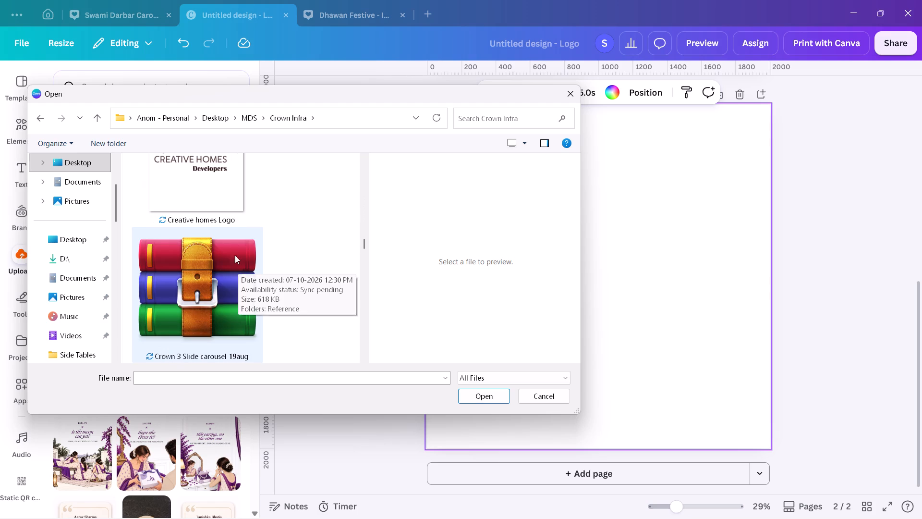
scroll(230, 227, "up", 1)
left_click(230, 227)
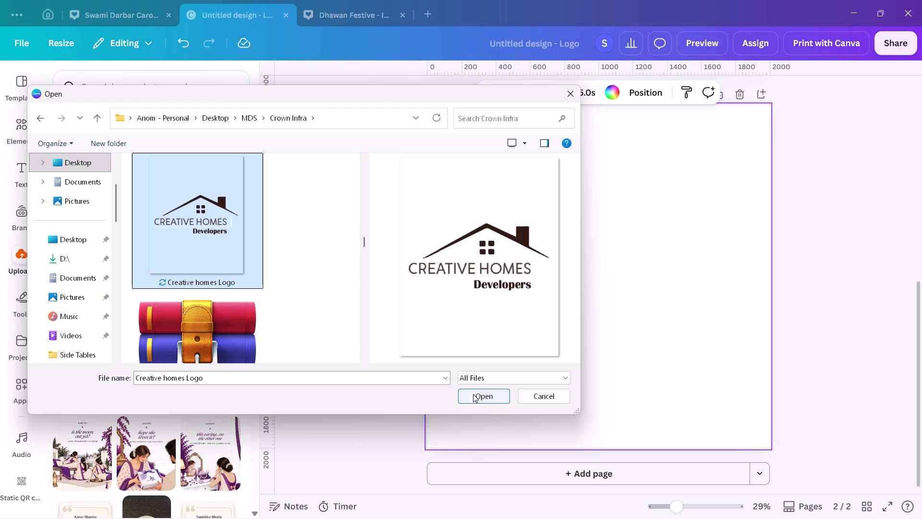
left_click(480, 391)
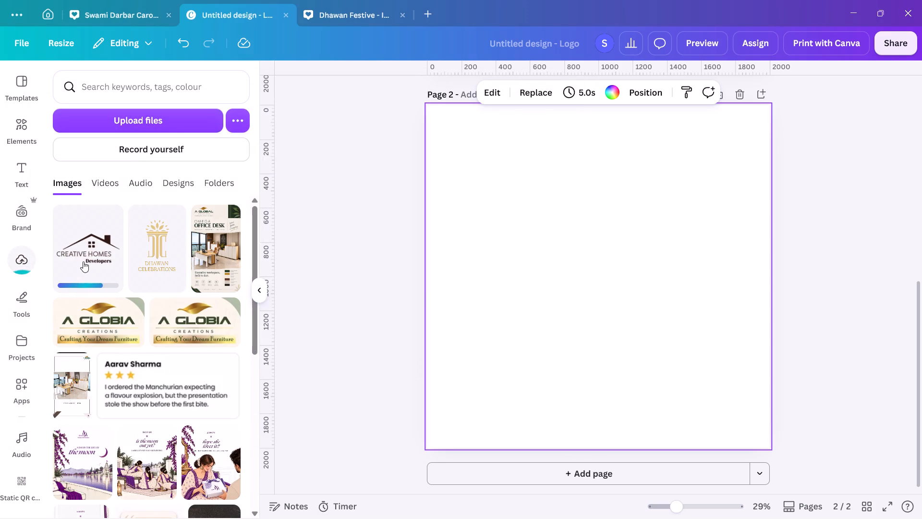
Place the uploaded Creative Homes logo on page 2 and remove its background.
left_click(83, 261)
scroll(512, 312, "up", 1)
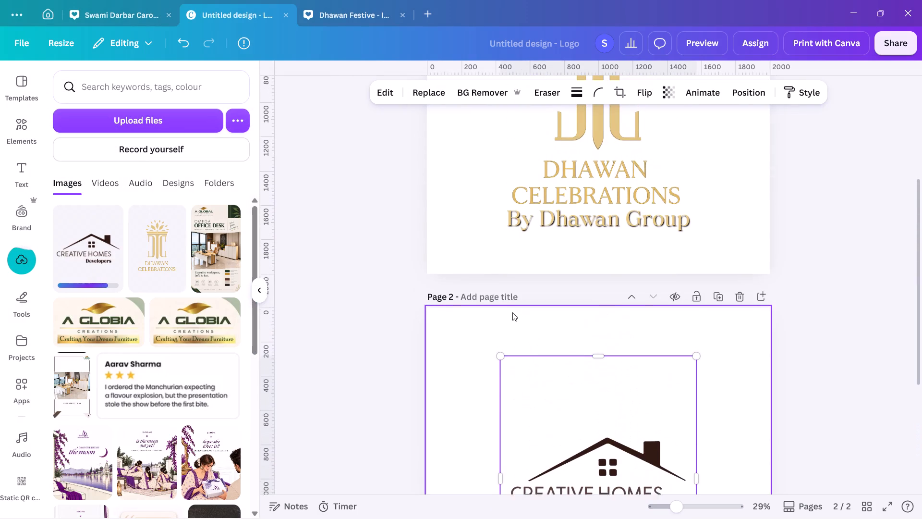
scroll(512, 312, "up", 1)
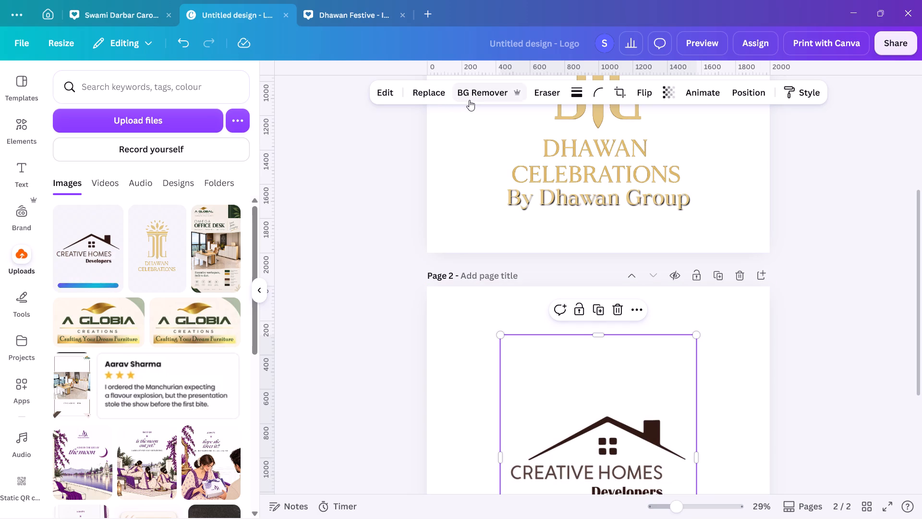
left_click(469, 100)
scroll(549, 339, "down", 1)
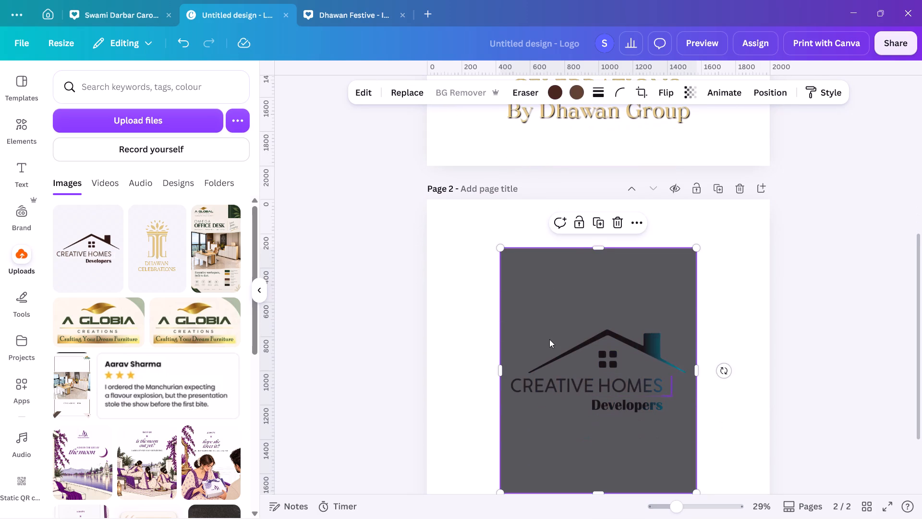
Add two vertical guides, at about 459 and 1572, to bracket the logo width.
left_click(275, 260)
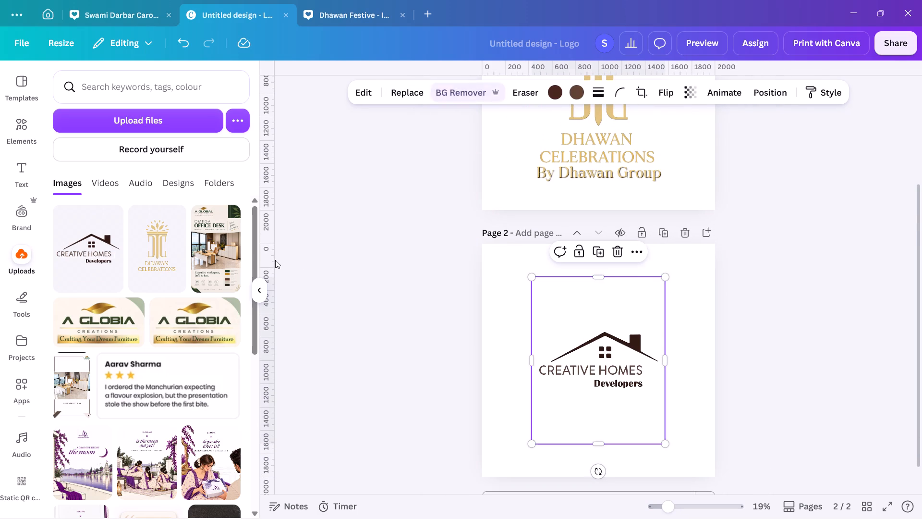
left_click_drag(273, 259, 535, 234)
left_click_drag(272, 257, 626, 220)
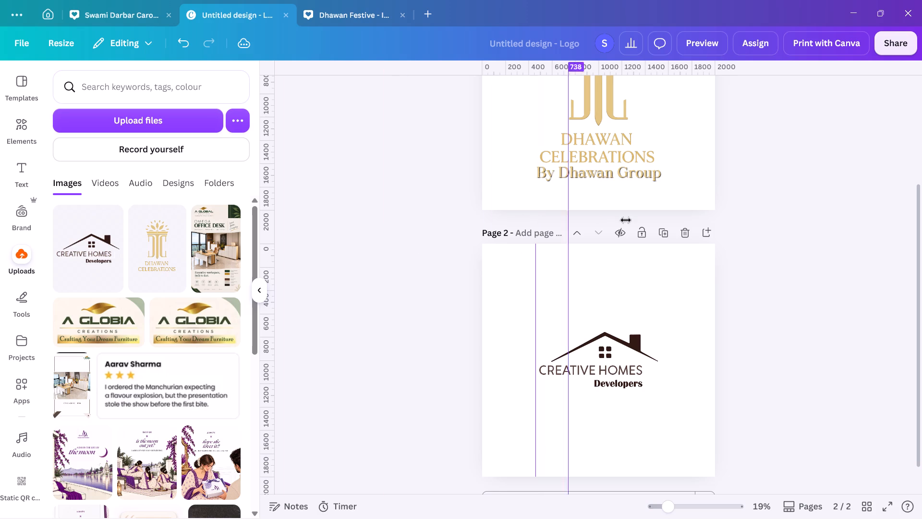
left_click_drag(626, 220, 661, 219)
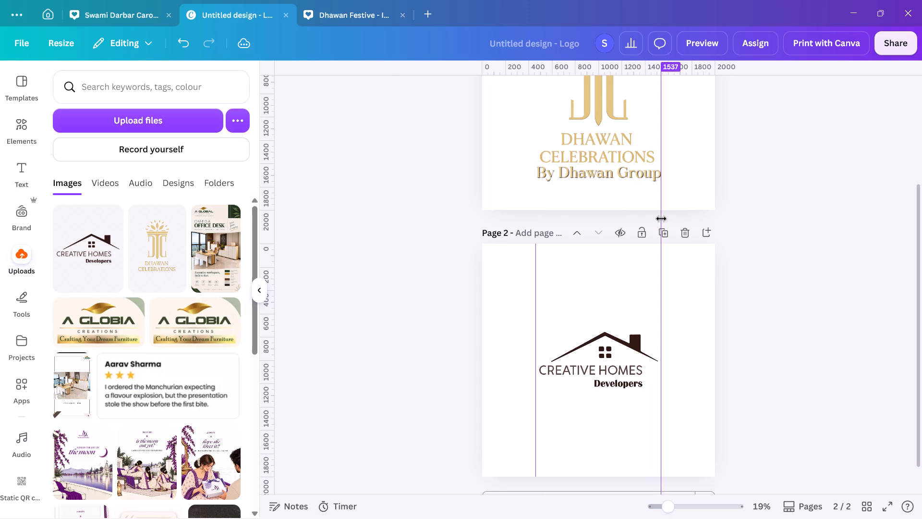
left_click_drag(661, 219, 662, 218)
Crop the blank margins off both sides of the Creative Homes logo, making the image about 1,067 wide.
left_click(596, 391)
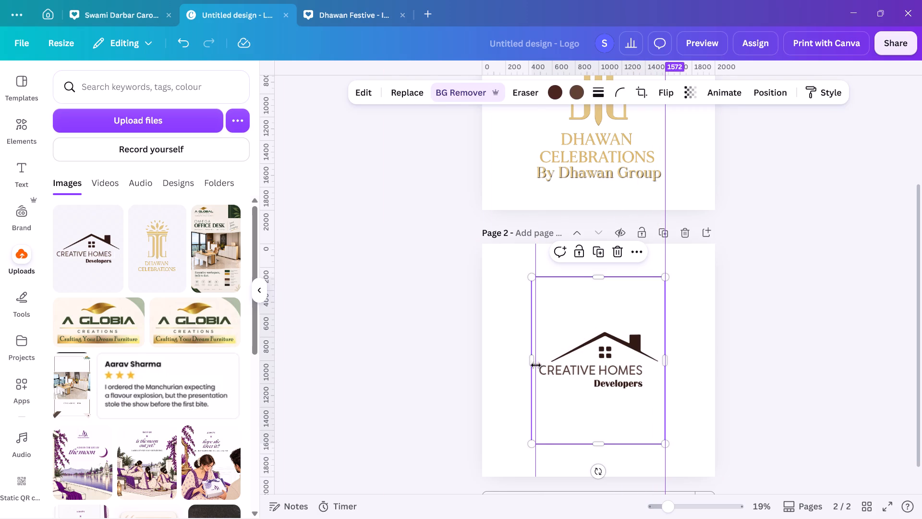
left_click(529, 363)
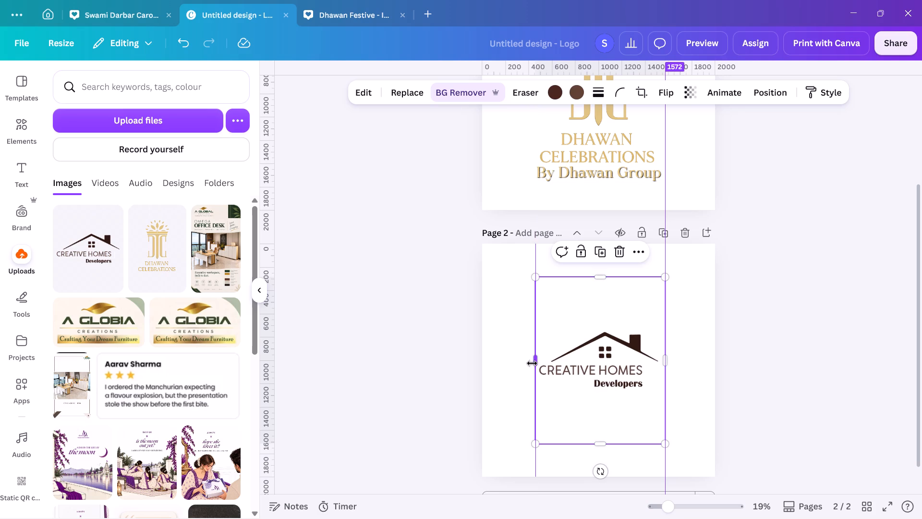
left_click_drag(602, 298, 591, 298)
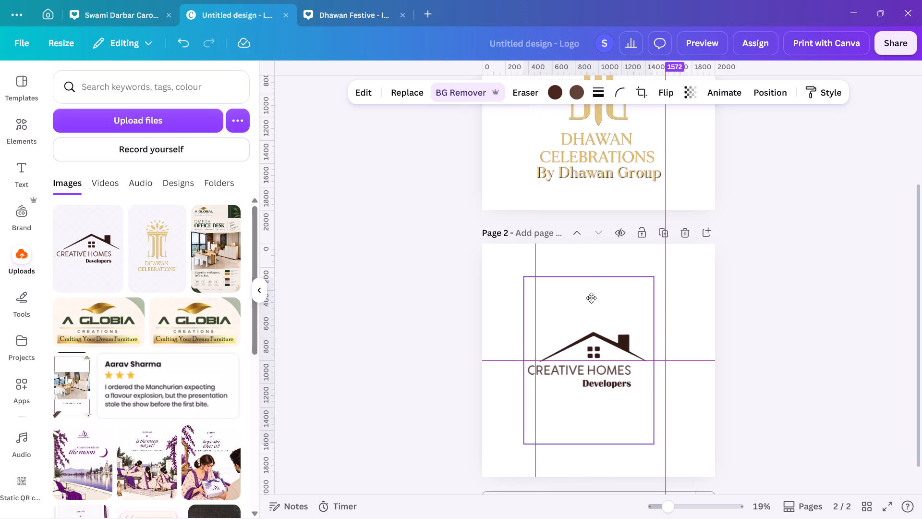
left_click_drag(591, 298, 592, 297)
left_click_drag(658, 336, 652, 336)
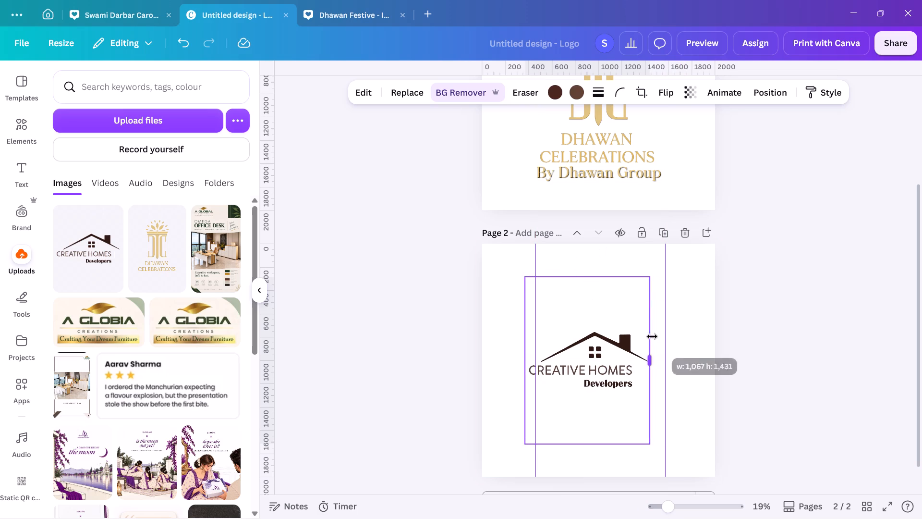
left_click_drag(652, 336, 654, 334)
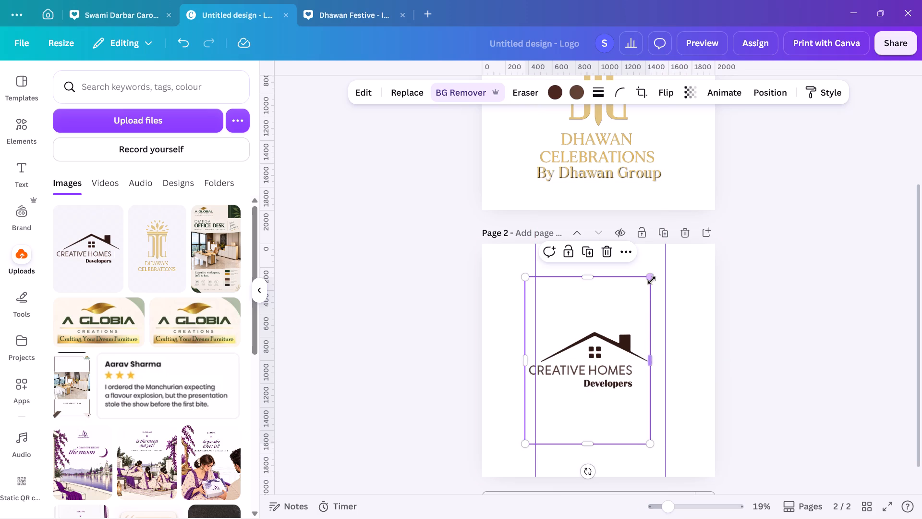
Enlarge the Creative Homes logo to roughly span the two vertical guides and move it slightly up the page.
left_click_drag(652, 279, 667, 270)
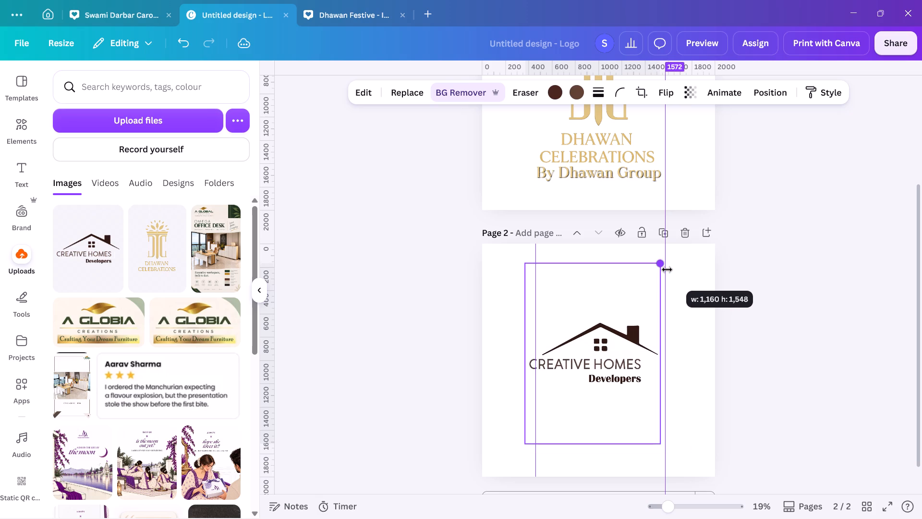
left_click_drag(667, 270, 673, 267)
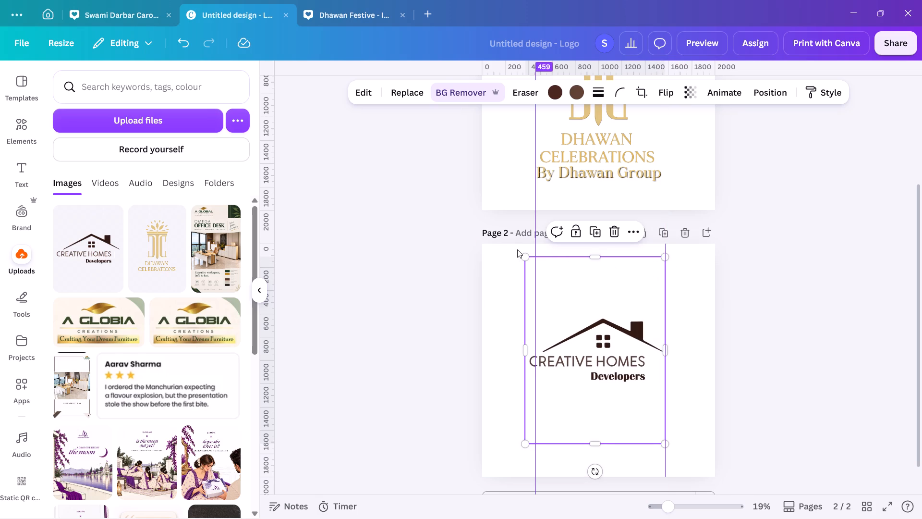
left_click_drag(526, 254, 536, 258)
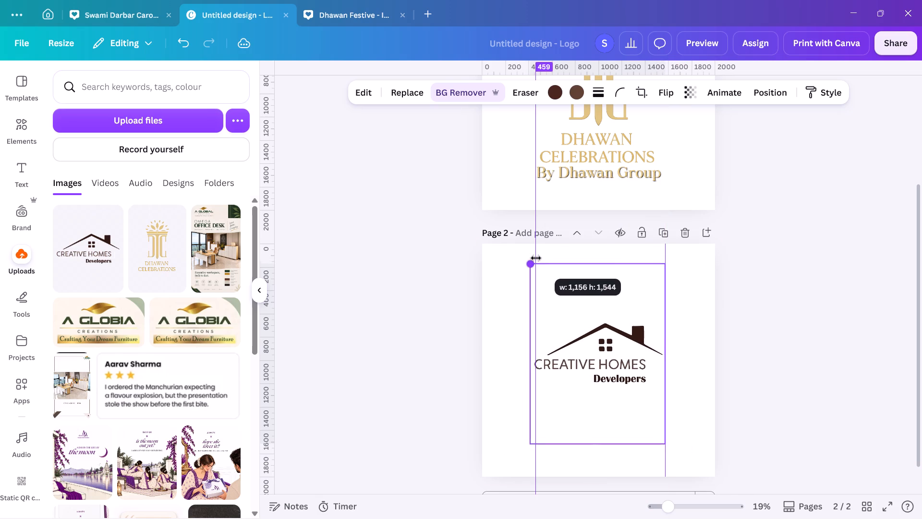
left_click_drag(536, 258, 536, 259)
left_click_drag(572, 338, 573, 326)
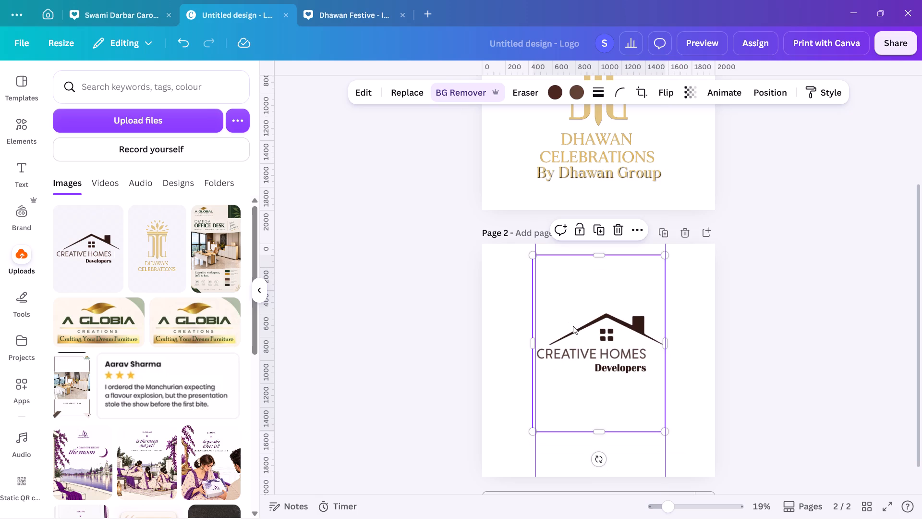
Reposition the left vertical guide to about 458, at the start of the Creative Homes lettering.
left_click(535, 351)
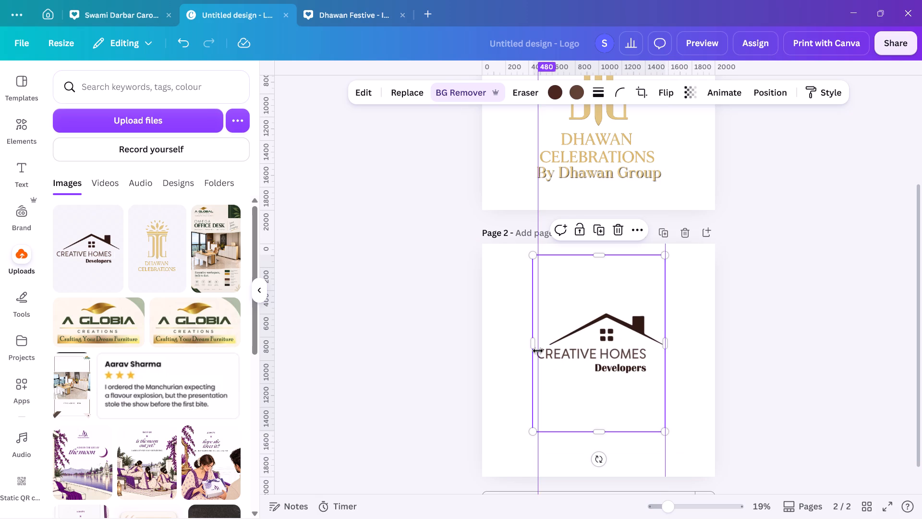
left_click(539, 293)
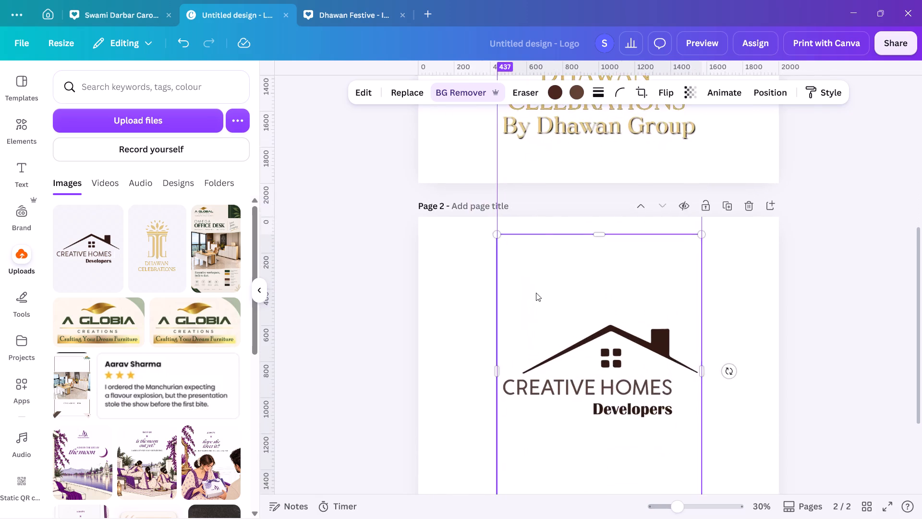
left_click_drag(471, 181, 476, 181)
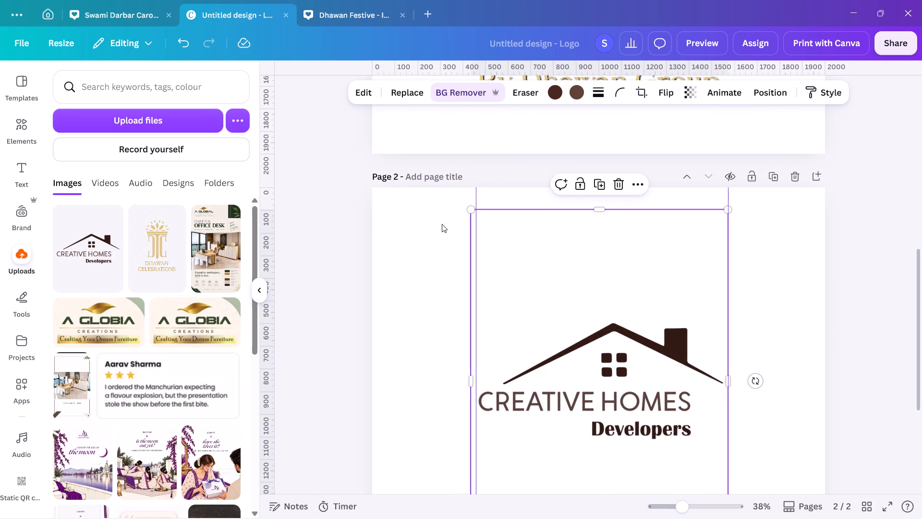
Enlarge the Creative Homes logo slightly and crop its left edge to the vertical guide at about 458.
left_click(468, 213)
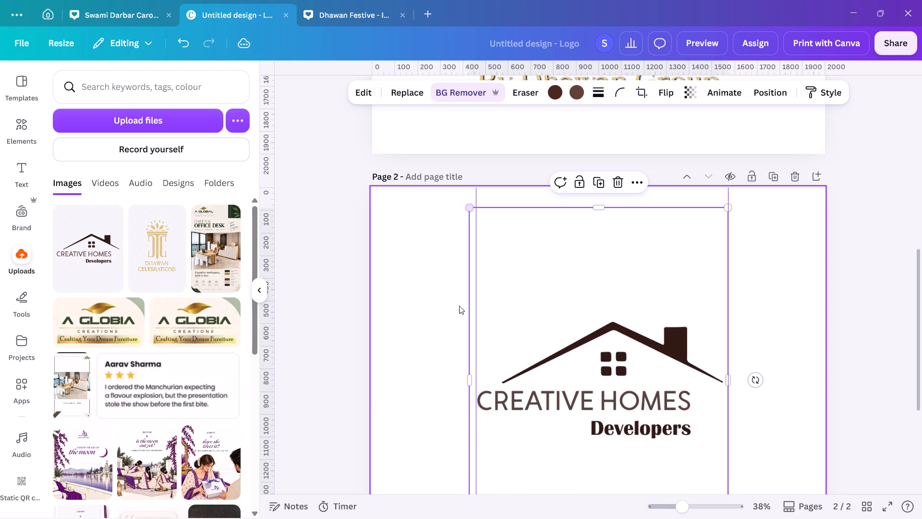
left_click_drag(467, 314, 473, 314)
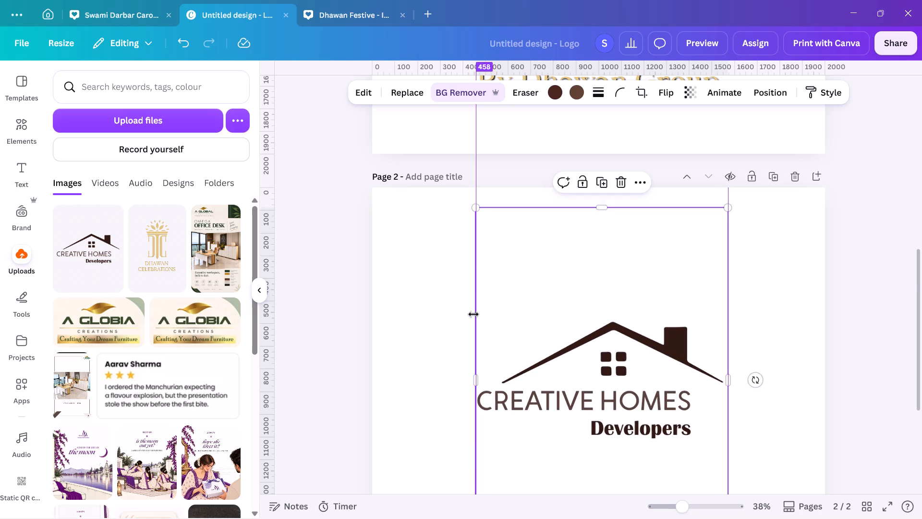
scroll(473, 314, "down", 1)
scroll(473, 314, "up", 4)
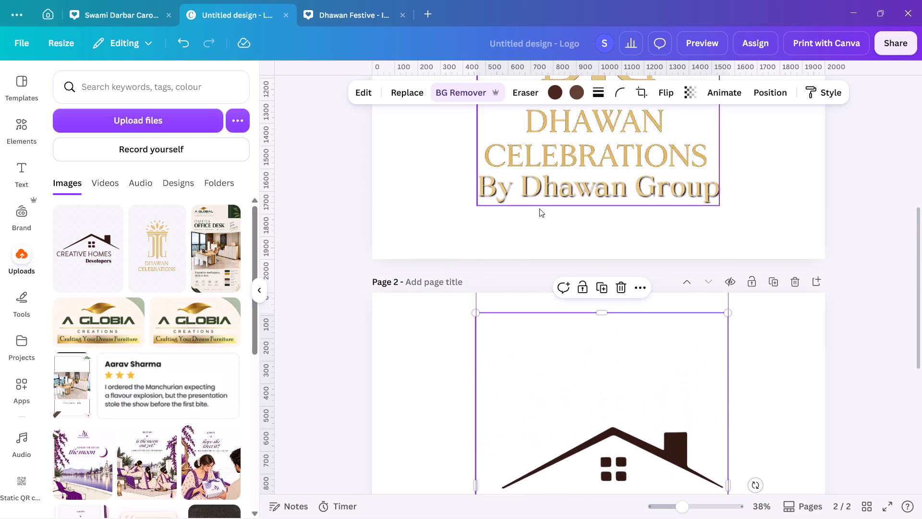
Ungroup the Dhawan Celebrations logo and its "By Dhawan Group" tagline on page 1.
left_click(544, 197)
left_click(558, 238)
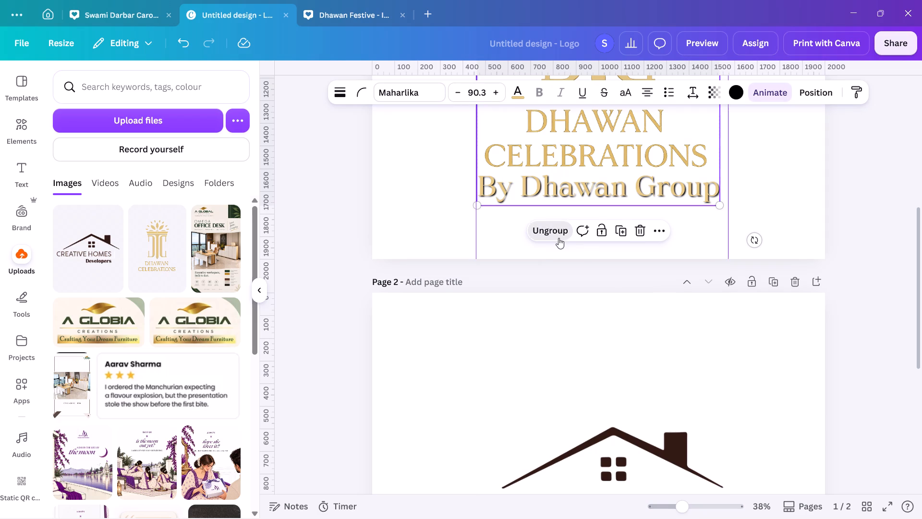
left_click(508, 232)
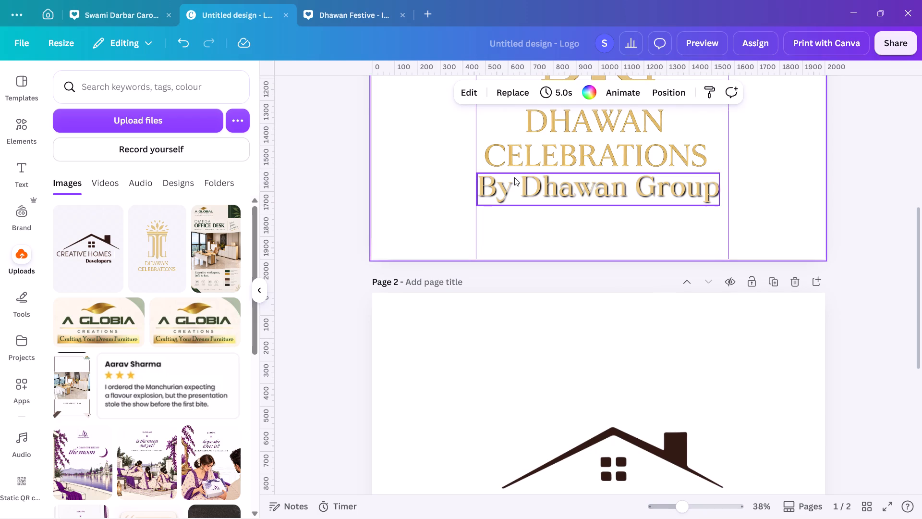
Copy the "By Dhawan Group" tagline onto page 2 and place it directly beneath "Developers", starting at the left vertical guide.
left_click(514, 177)
key("ctrl+c")
scroll(514, 177, "down", 5)
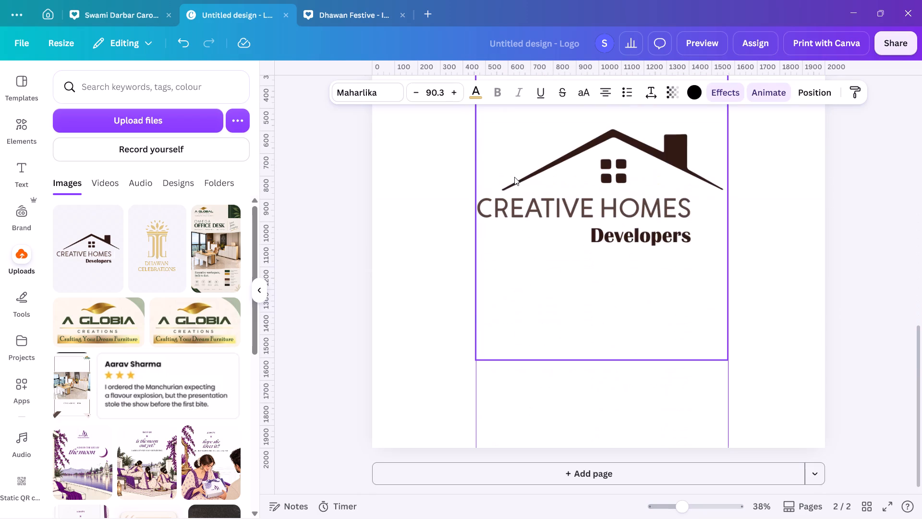
key("ctrl+v")
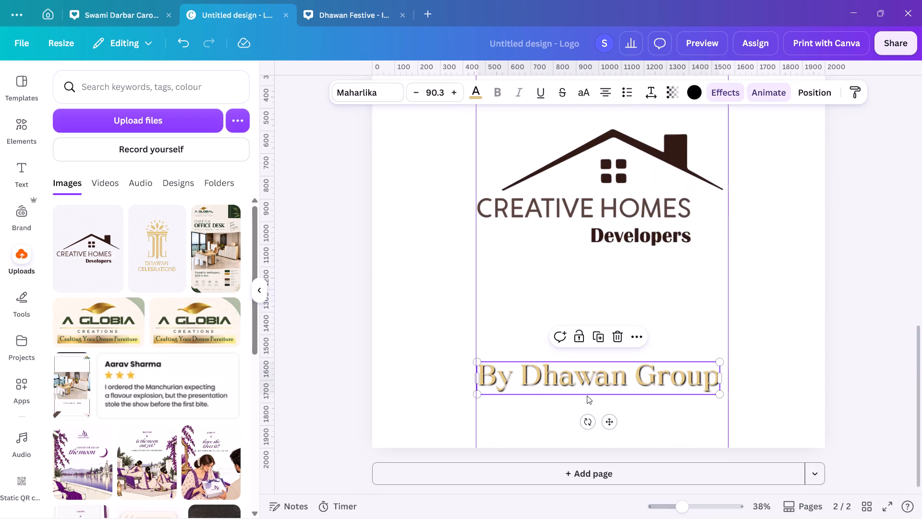
left_click_drag(587, 395, 597, 318)
left_click_drag(605, 377, 607, 367)
left_click_drag(607, 367, 606, 264)
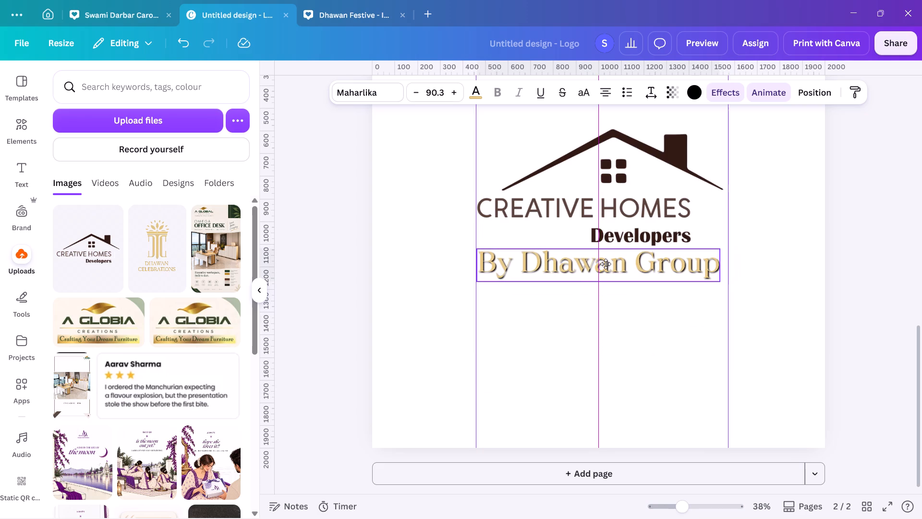
left_click_drag(606, 264, 608, 264)
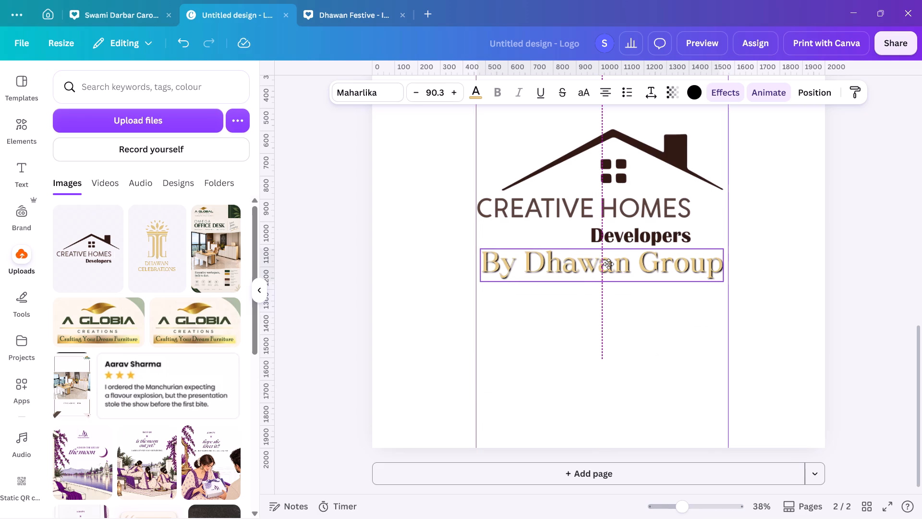
left_click_drag(608, 264, 607, 264)
left_click_drag(607, 264, 607, 265)
scroll(607, 265, "up", 1)
left_click(588, 289)
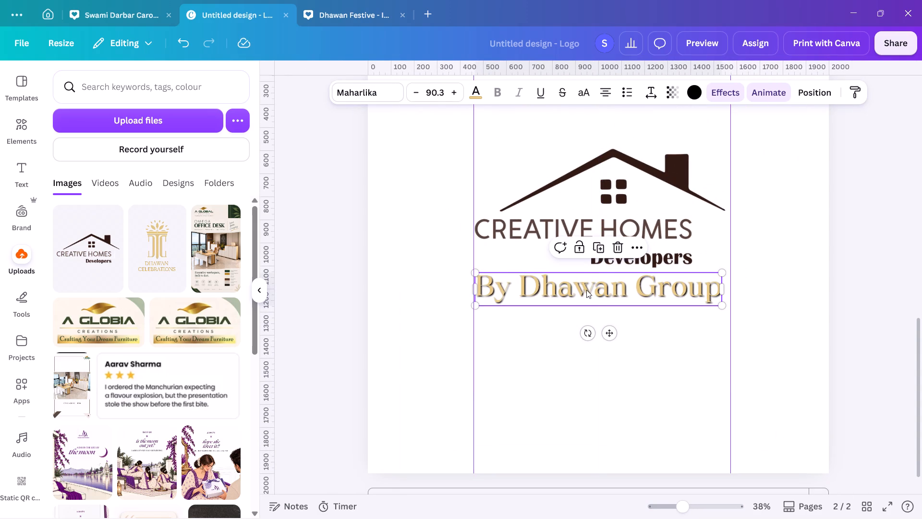
Select the Creative Homes Developers logo image on page 2.
left_click(619, 222)
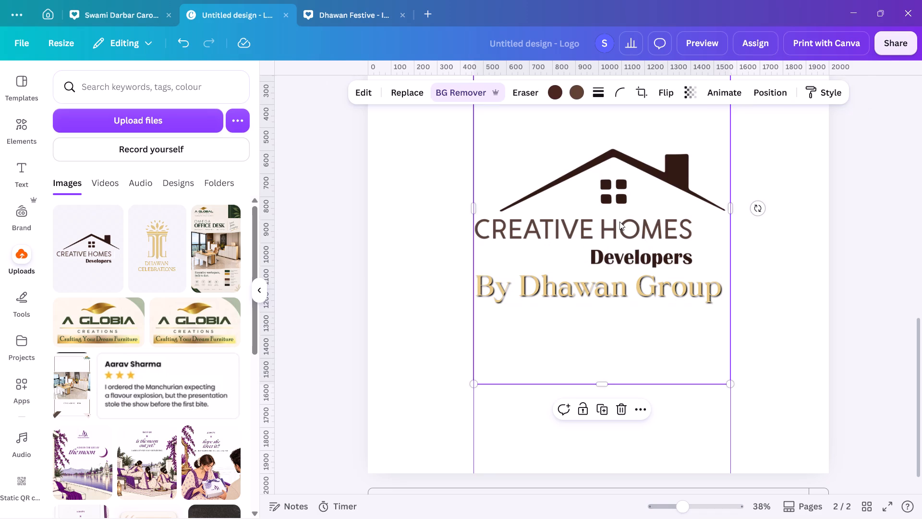
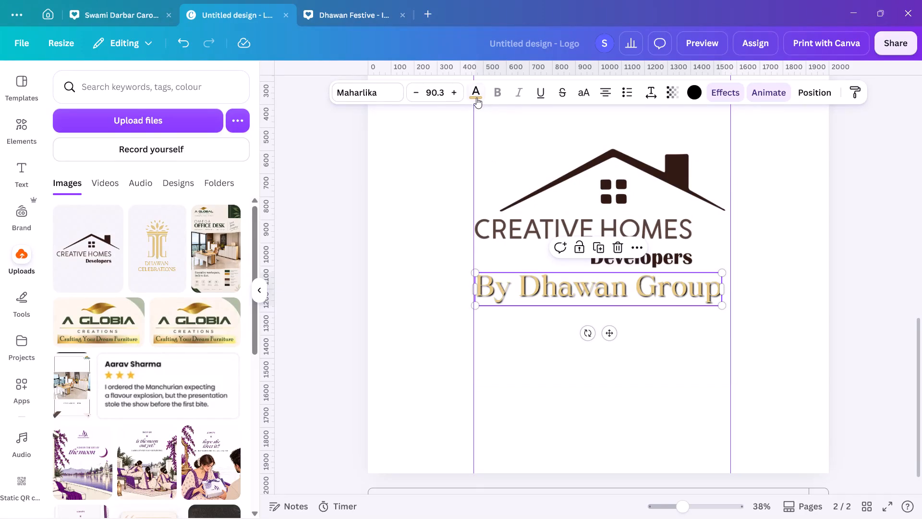
Recolour the "By Dhawan Group" tagline on page 2 with the dark maroon from the brand palette.
left_click(476, 97)
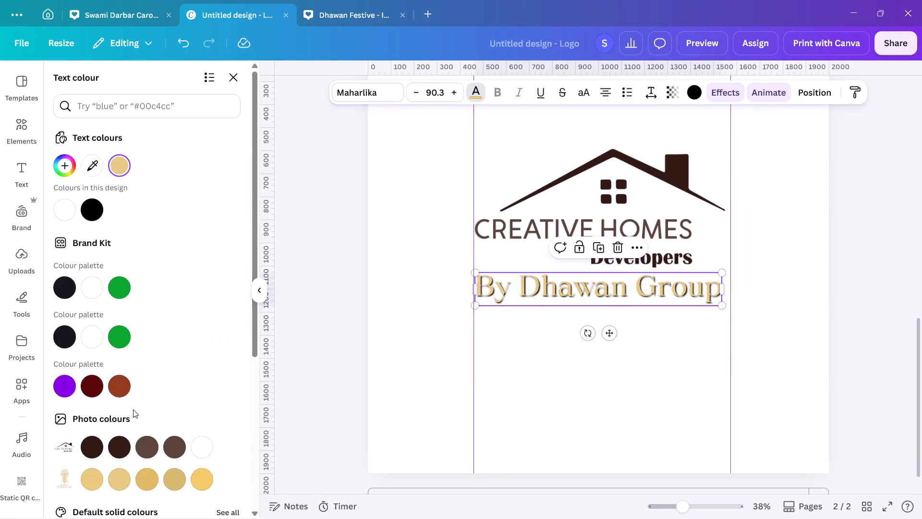
left_click(92, 383)
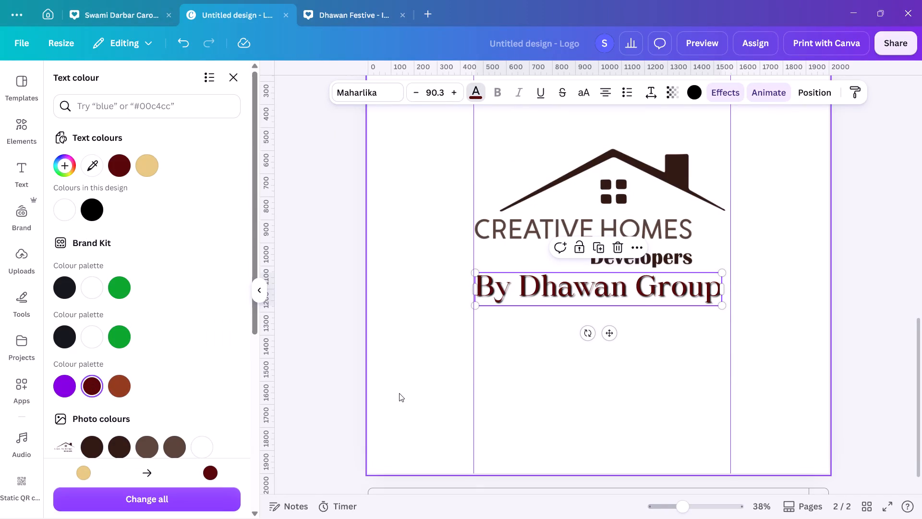
Shift the "By Dhawan Group" tagline slightly so it is centred between the two vertical guides, just beneath "Developers".
left_click_drag(534, 290, 537, 290)
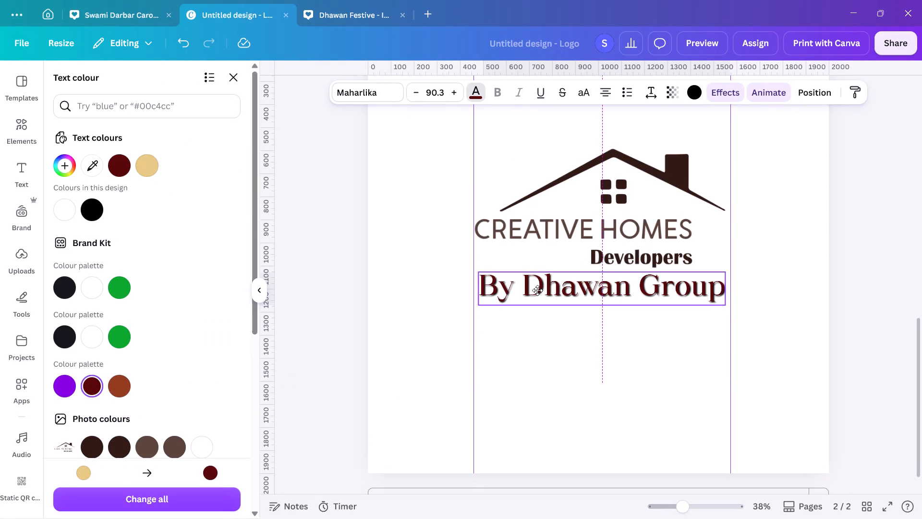
left_click_drag(537, 290, 537, 291)
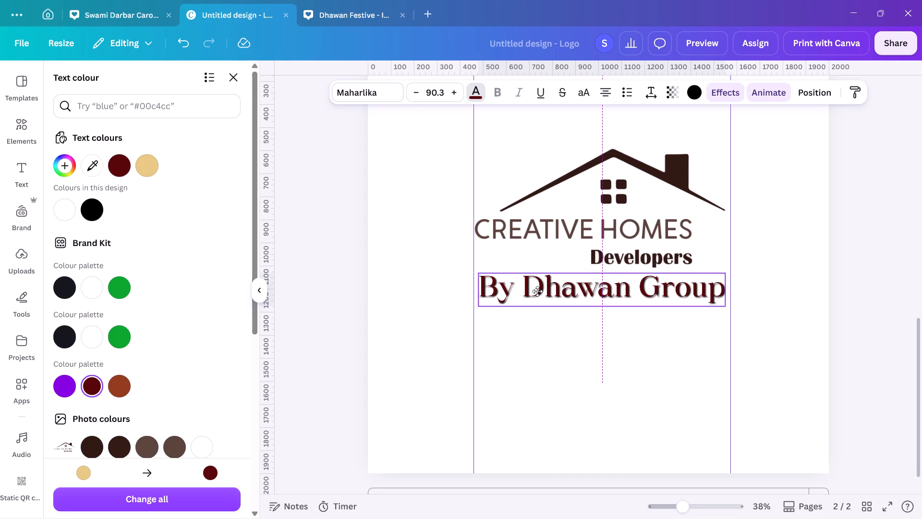
left_click_drag(537, 291, 538, 292)
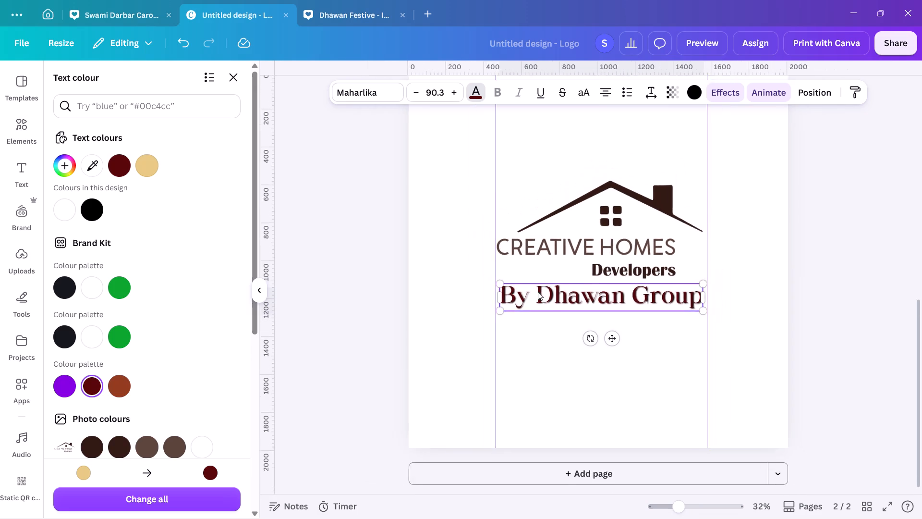
Add a blank page 3 after the Creative Homes Developers page.
left_click(539, 479)
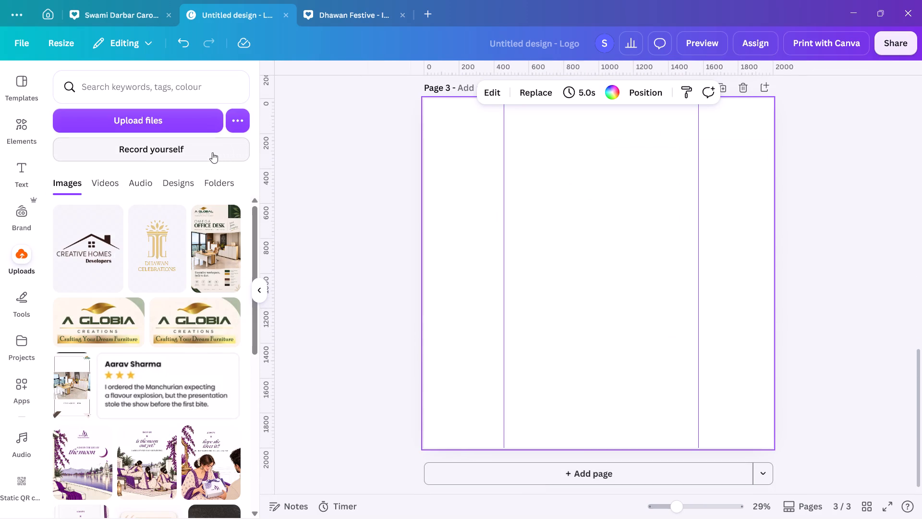
Start a file upload and browse the Crown Infra folder inside MDS for the file to upload.
left_click(209, 119)
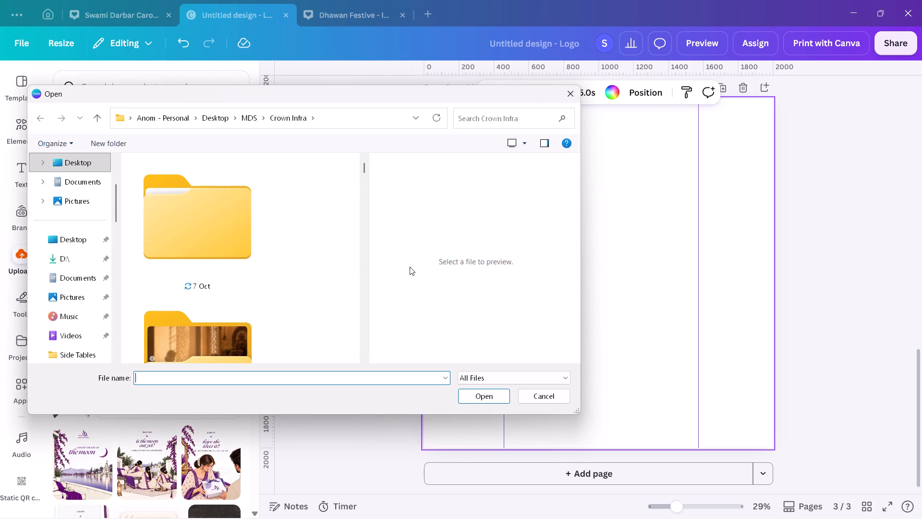
scroll(253, 259, "down", 1)
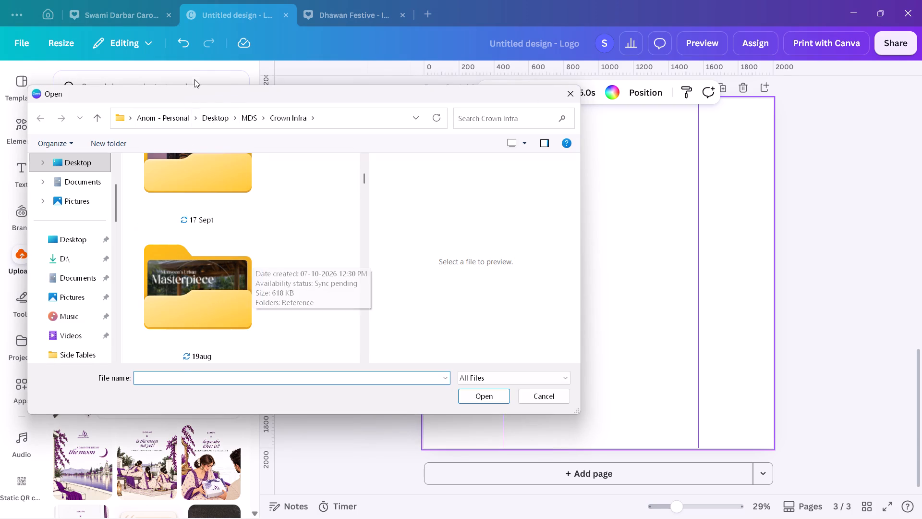
left_click(244, 117)
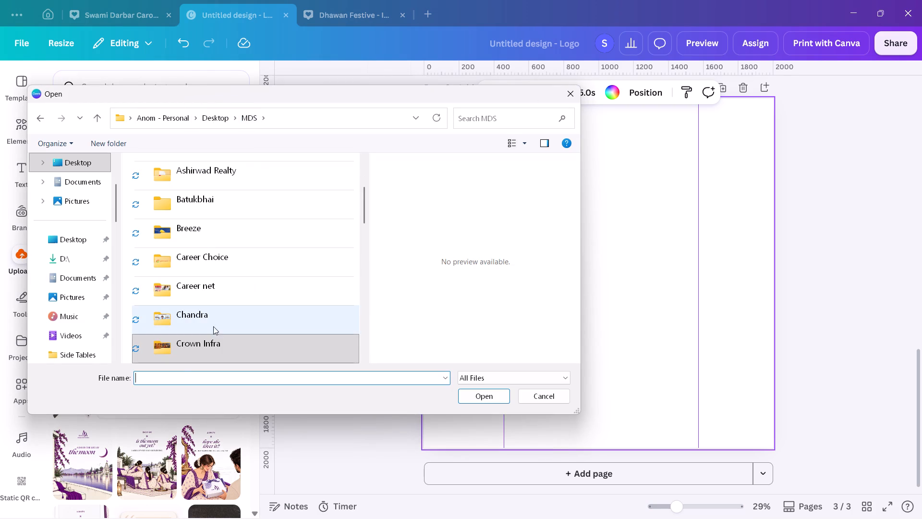
double_click(218, 349)
scroll(217, 323, "down", 1)
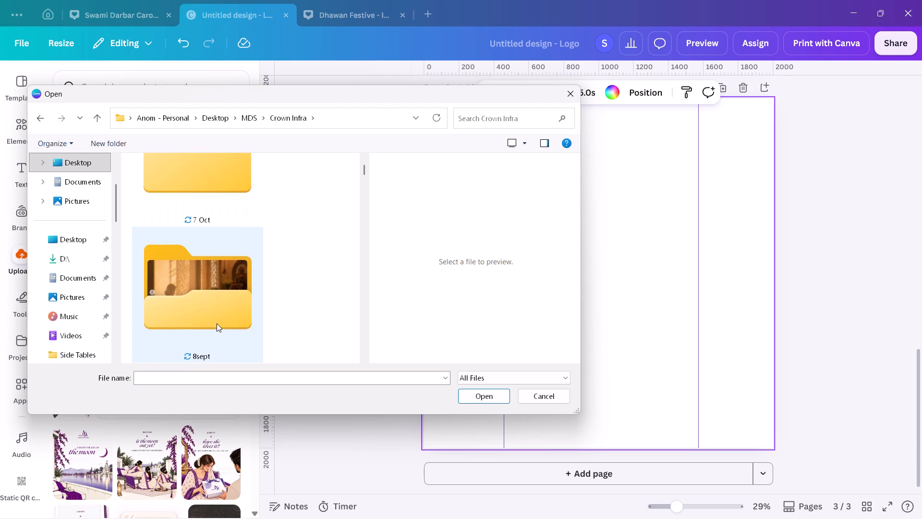
scroll(217, 323, "down", 1)
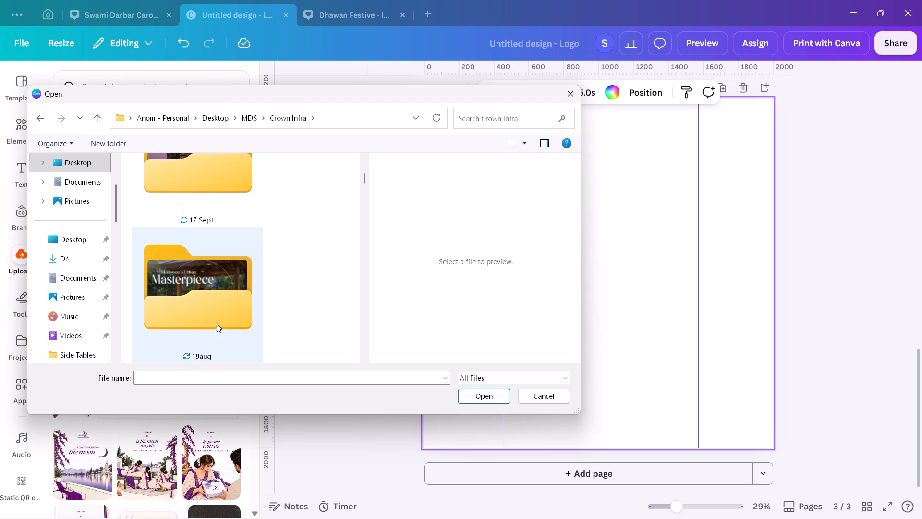
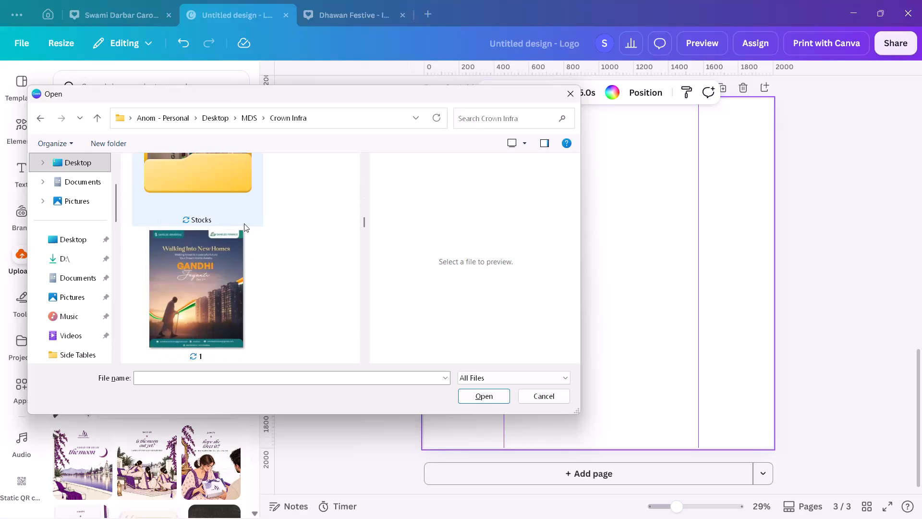
Choose the gold "Crown logo" image with the "By Creative Homes" tagline from the Crown Infra folder for upload.
scroll(244, 223, "down", 1)
scroll(228, 274, "down", 1)
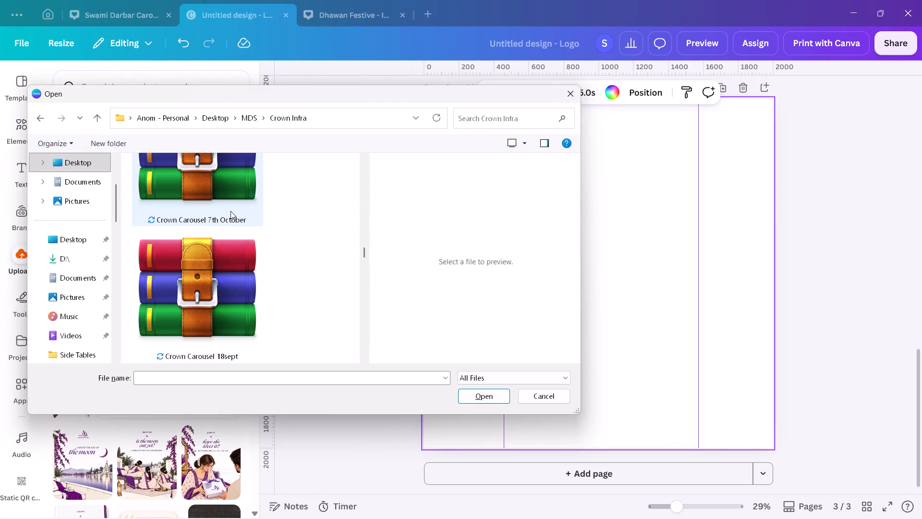
scroll(230, 211, "down", 2)
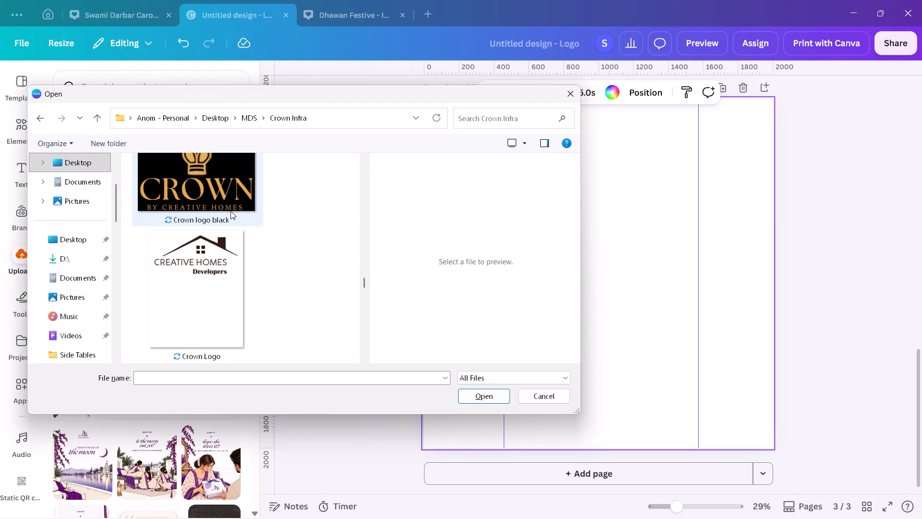
scroll(214, 270, "down", 1)
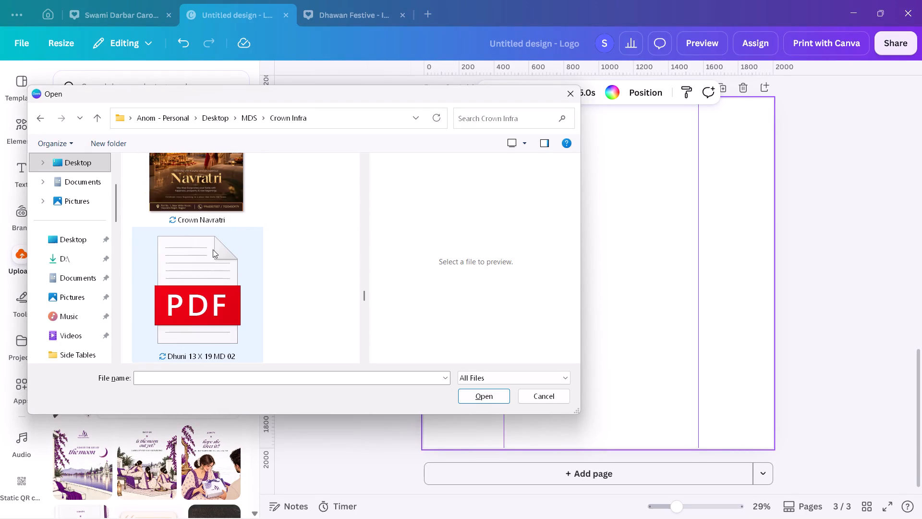
scroll(212, 244, "up", 1)
scroll(212, 311, "down", 1)
left_click(212, 311)
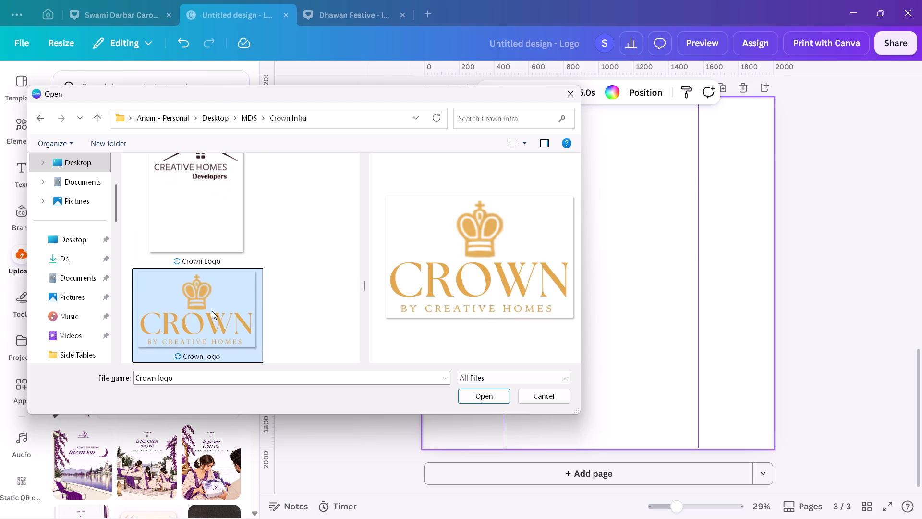
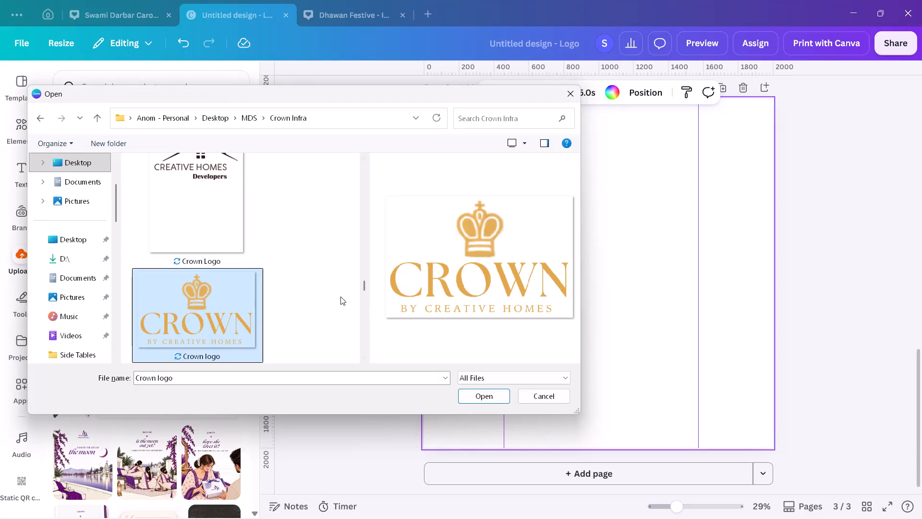
Upload the selected gold "Crown logo" image file to the design's uploads.
left_click(505, 397)
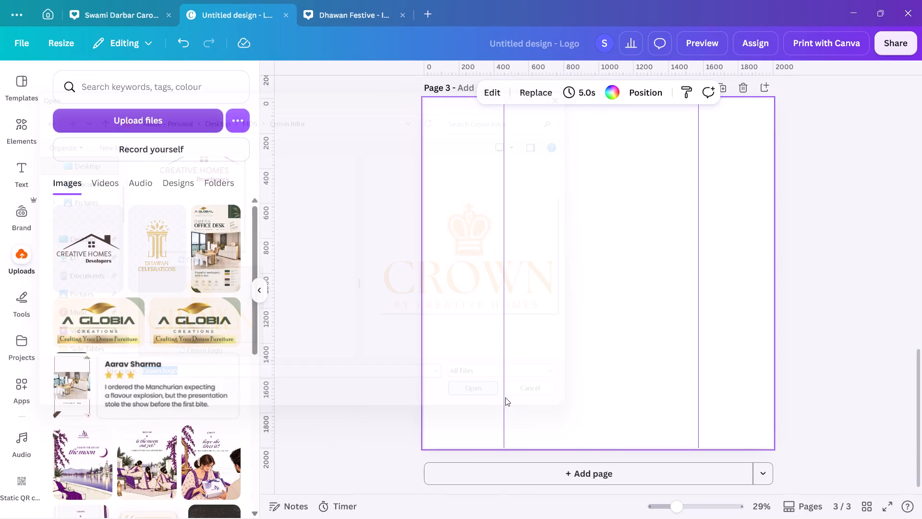
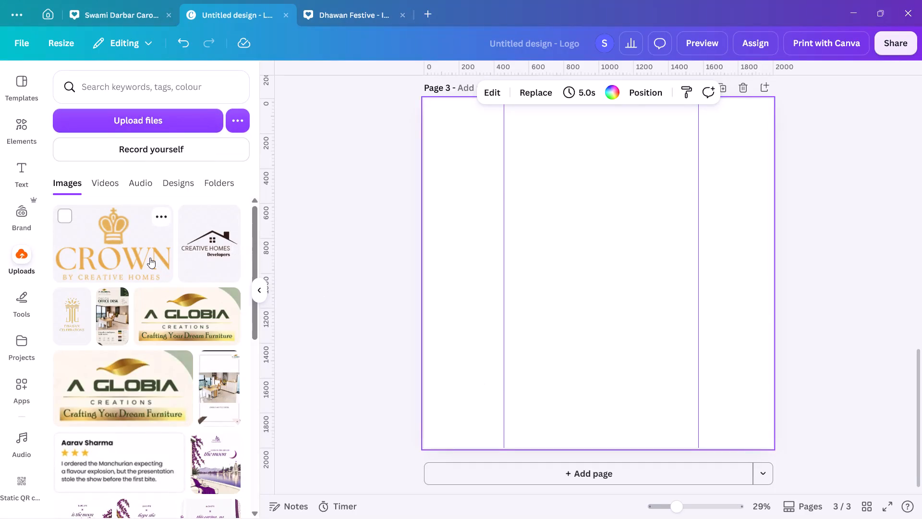
Place the uploaded gold Crown logo image on the blank page 3.
left_click(150, 258)
scroll(602, 274, "up", 3)
scroll(602, 274, "down", 1)
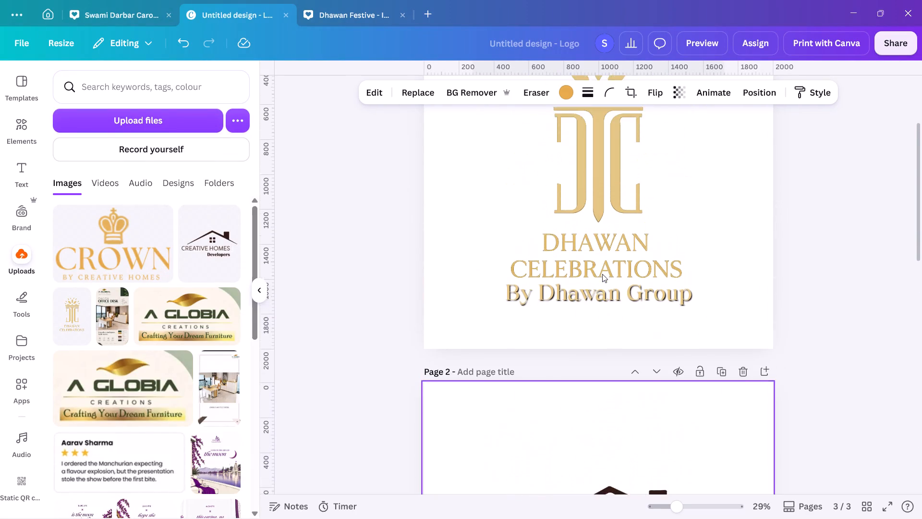
scroll(602, 274, "down", 6)
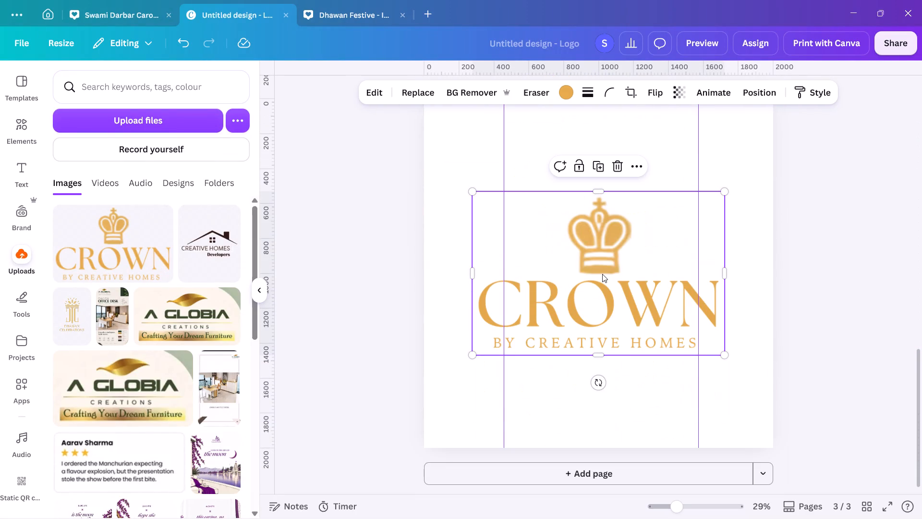
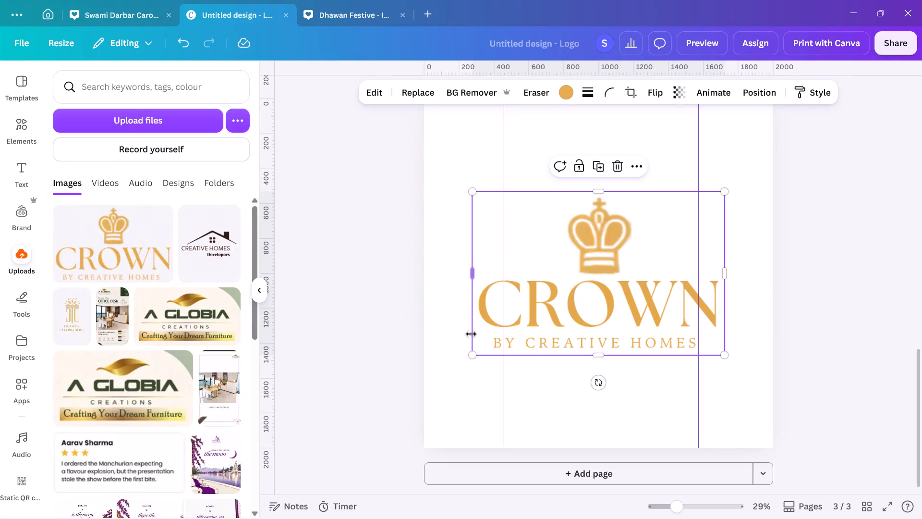
Resize the Crown logo on page 3 to fit exactly between the two vertical guides, about 1114 px wide.
left_click_drag(475, 354, 502, 337)
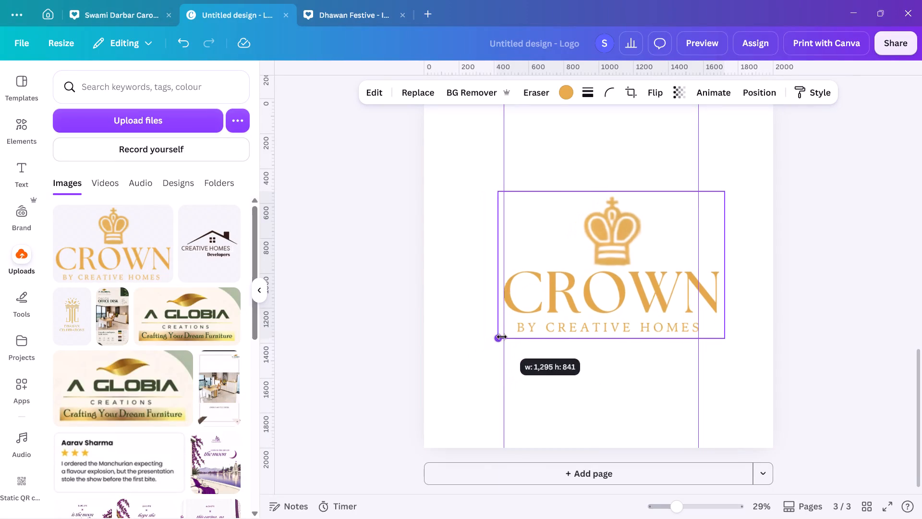
left_click_drag(502, 337, 509, 333)
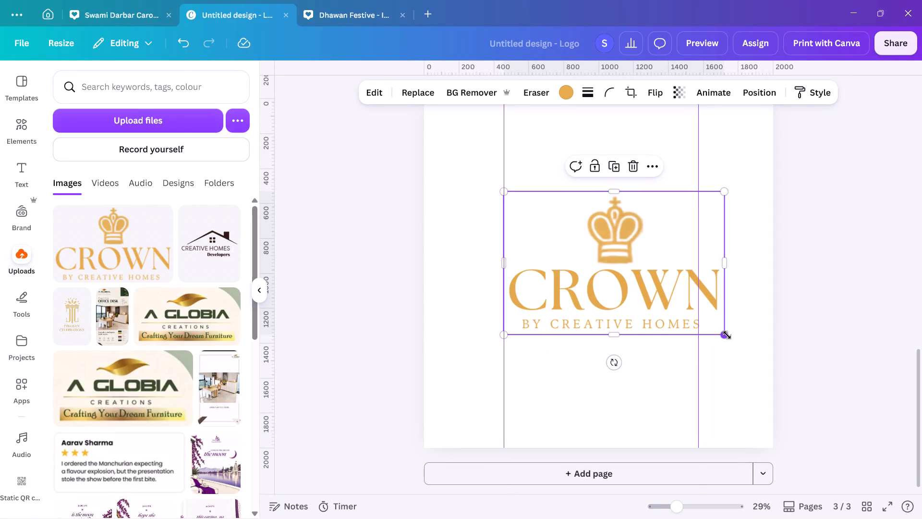
left_click_drag(727, 335, 703, 319)
Copy the "By Dhawan Group" text from page 2 to page 3, shift the Crown logo slightly down and place the text directly beneath it.
scroll(703, 319, "up", 4)
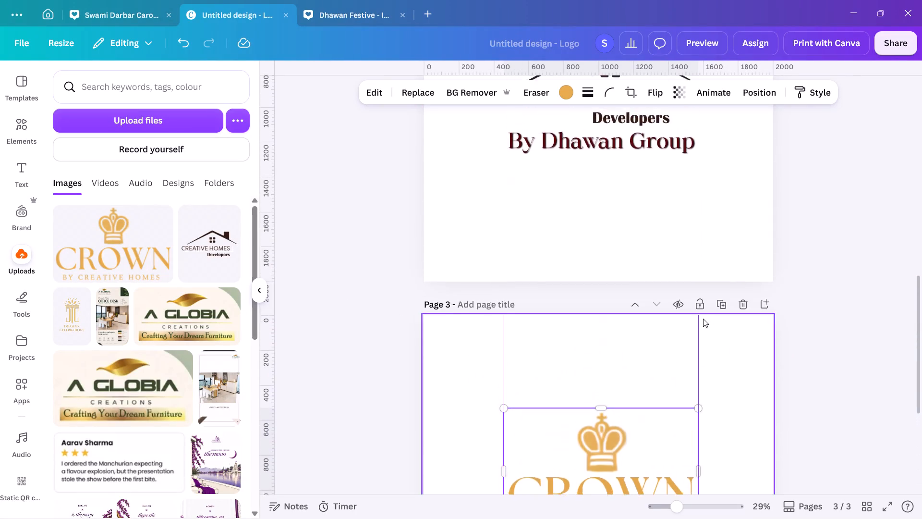
scroll(703, 319, "up", 1)
left_click(625, 195)
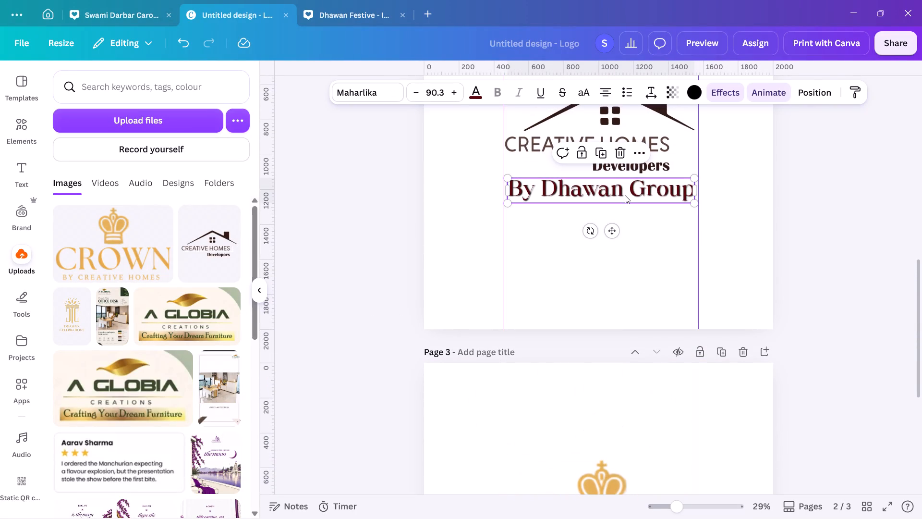
key("ctrl+c")
scroll(625, 195, "down", 3)
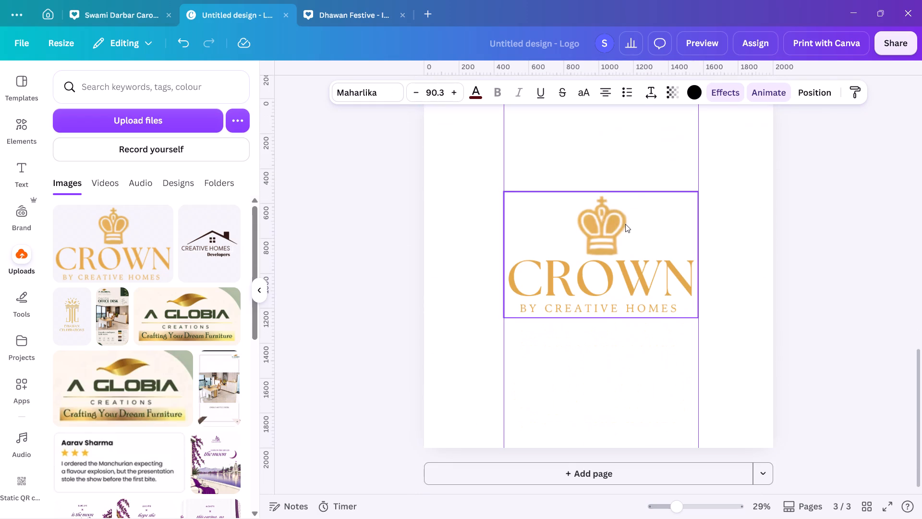
left_click_drag(625, 224, 626, 228)
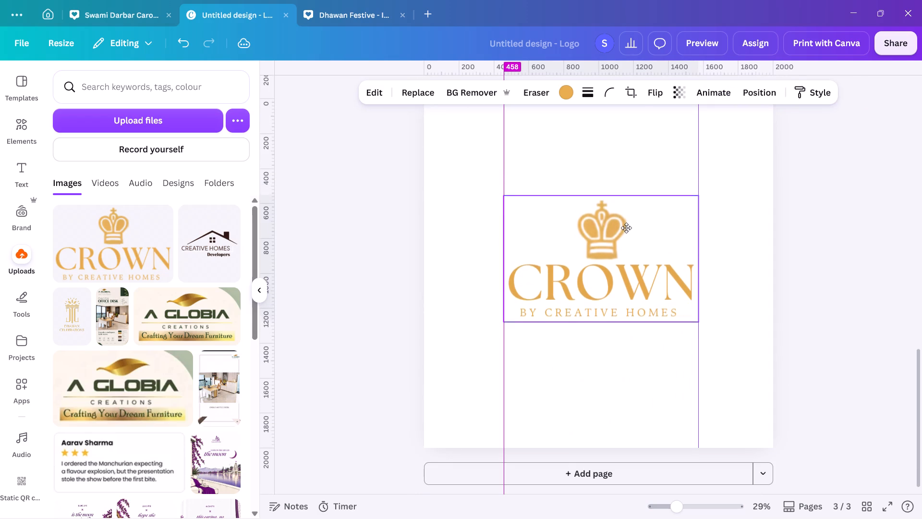
left_click_drag(626, 228, 628, 244)
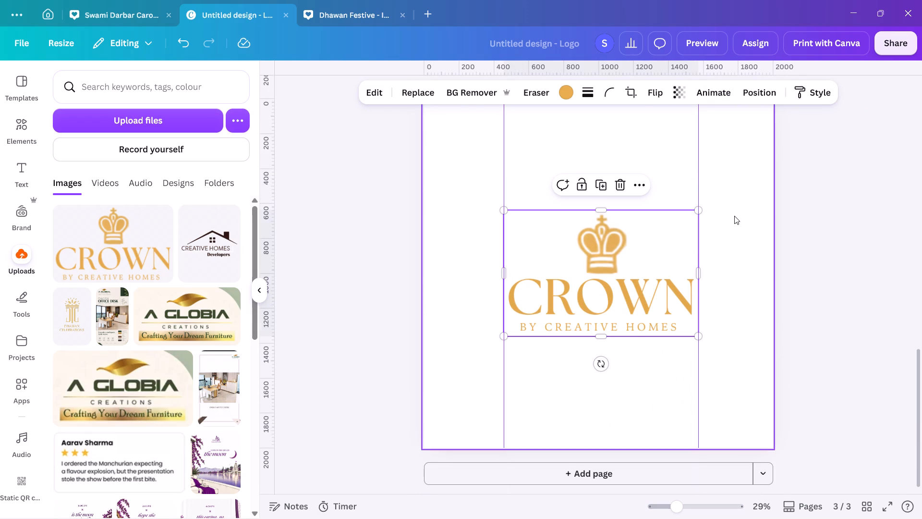
left_click(734, 216)
key("ctrl+v")
left_click_drag(619, 312, 618, 350)
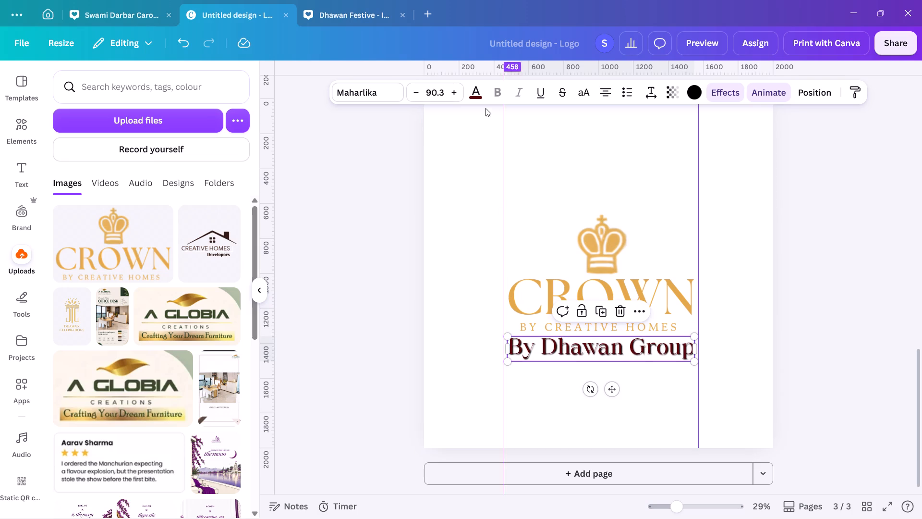
Recolour the "By Dhawan Group" text on page 3 with the gold sampled from the CROWN lettering.
left_click(477, 94)
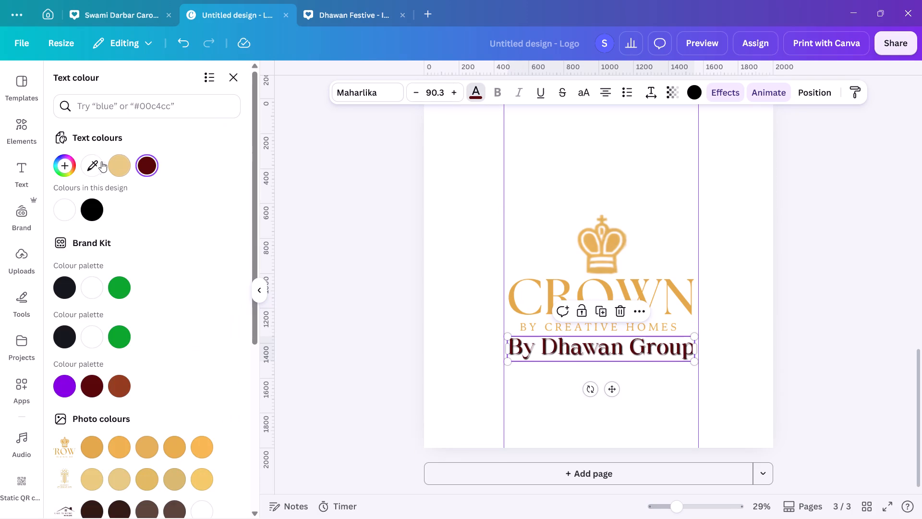
left_click(97, 162)
left_click(551, 282)
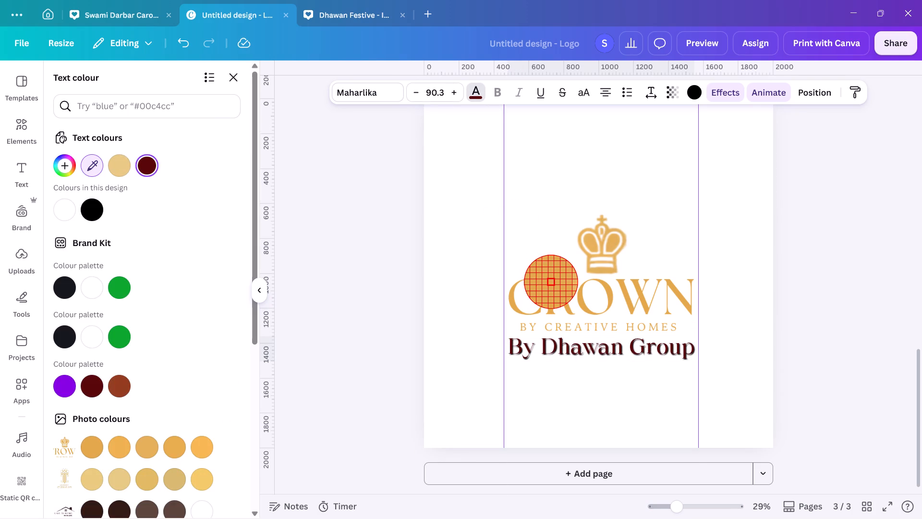
double_click(823, 379)
Group the Crown logo with its "By Dhawan Group" text and align the group to the vertical middle of page 3.
scroll(823, 379, "up", 1)
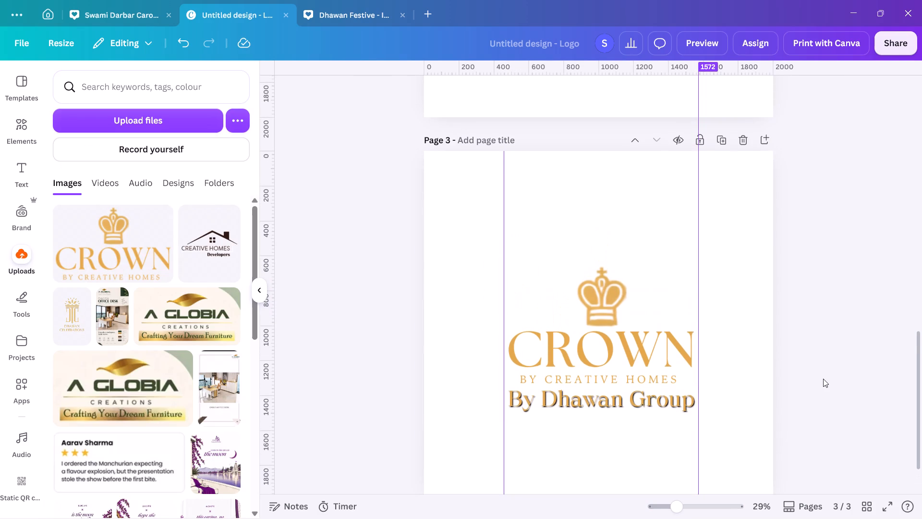
left_click_drag(746, 288, 550, 406)
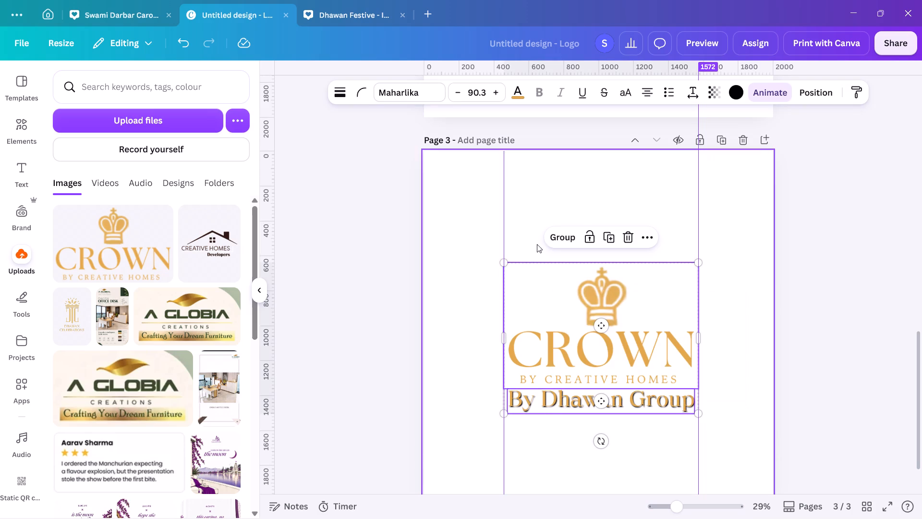
left_click(552, 237)
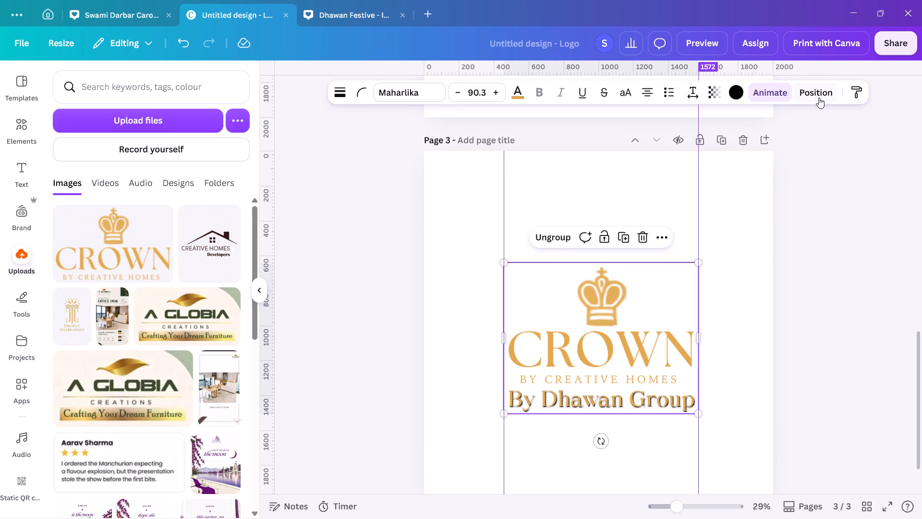
left_click(819, 97)
left_click(130, 250)
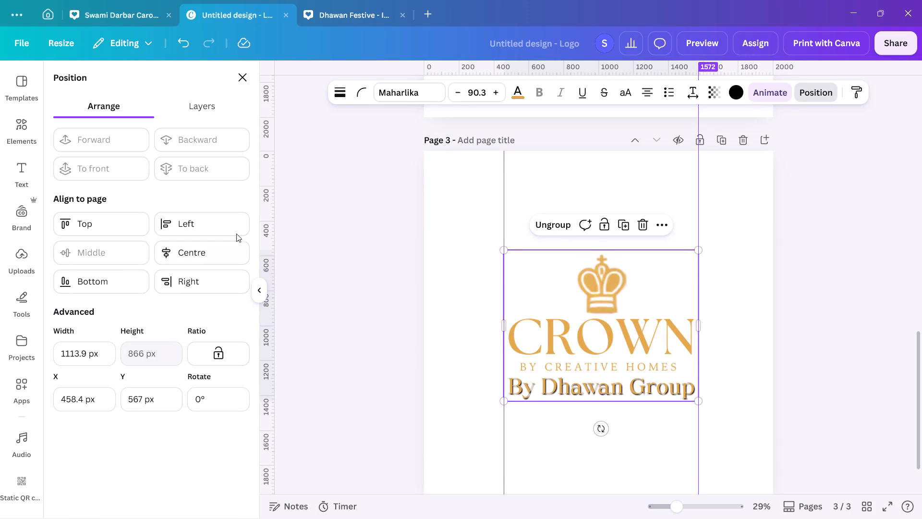
double_click(786, 259)
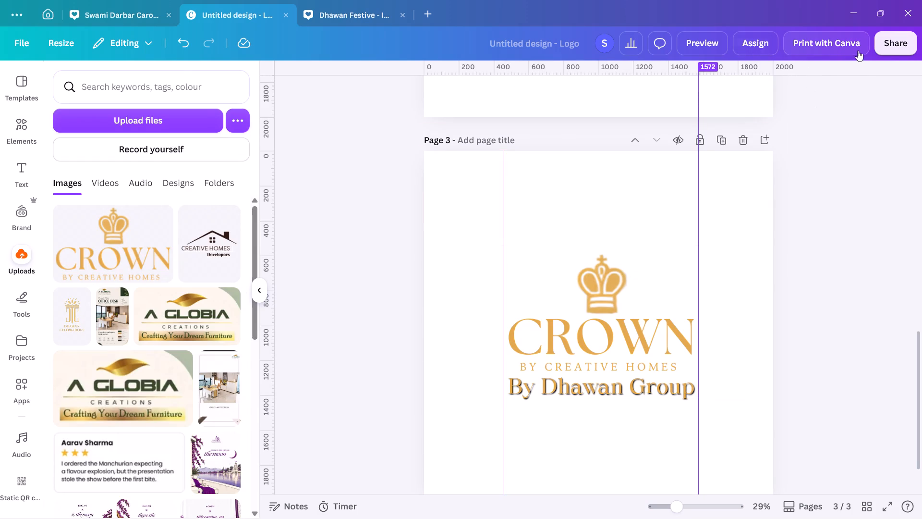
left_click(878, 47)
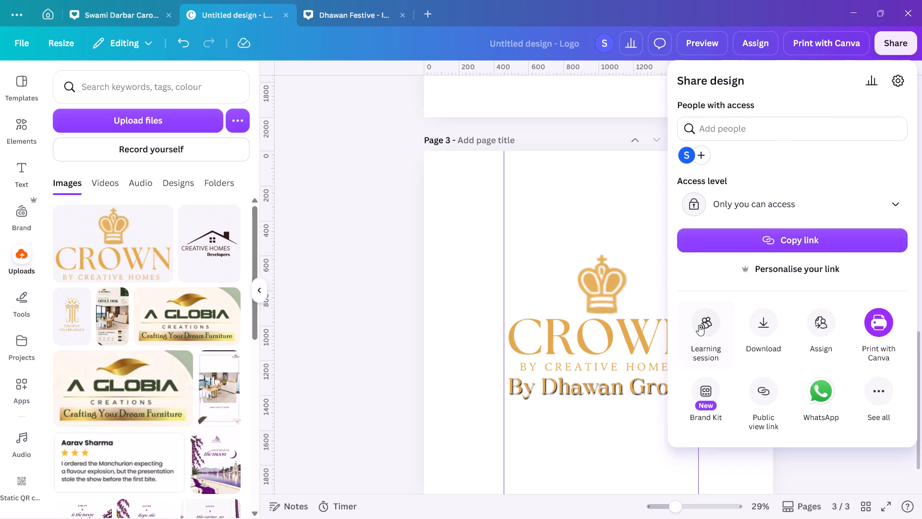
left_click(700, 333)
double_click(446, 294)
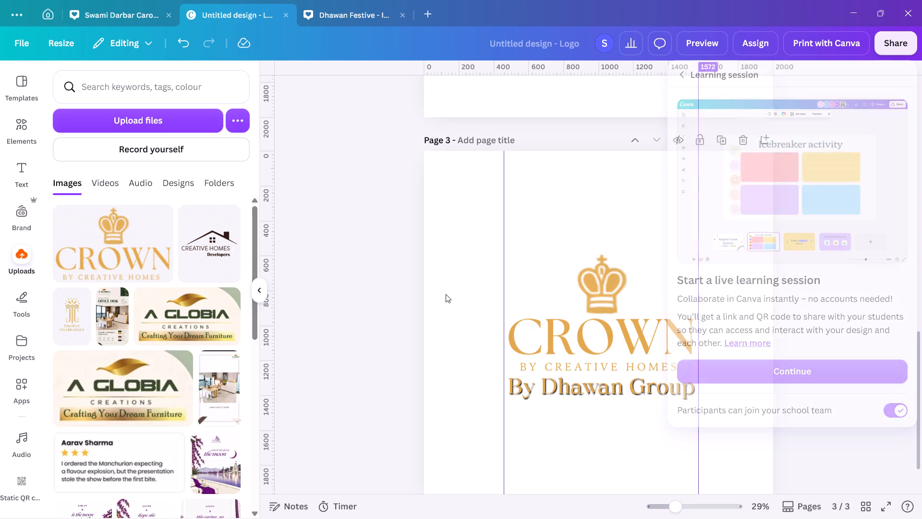
Remove the Drop shadow effect from the "By Dhawan Group" text within the group on page 3.
left_click(565, 384)
left_click(565, 384)
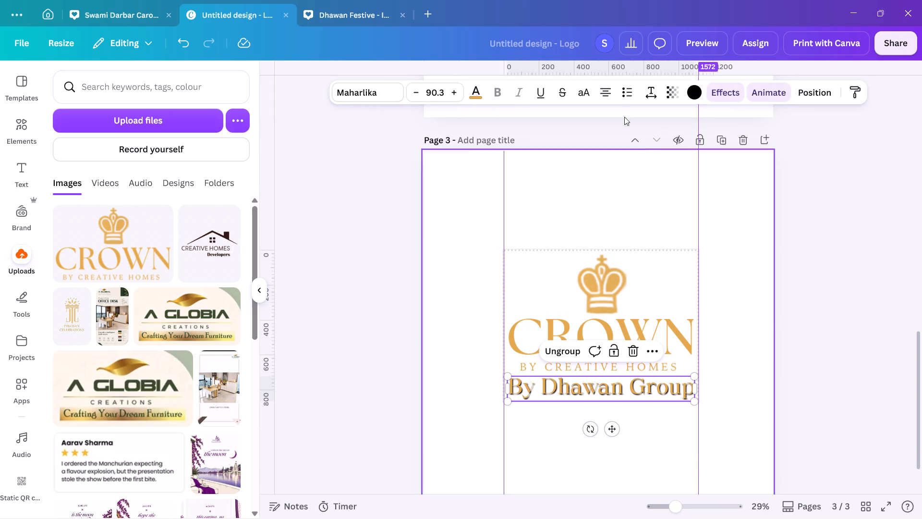
left_click(733, 88)
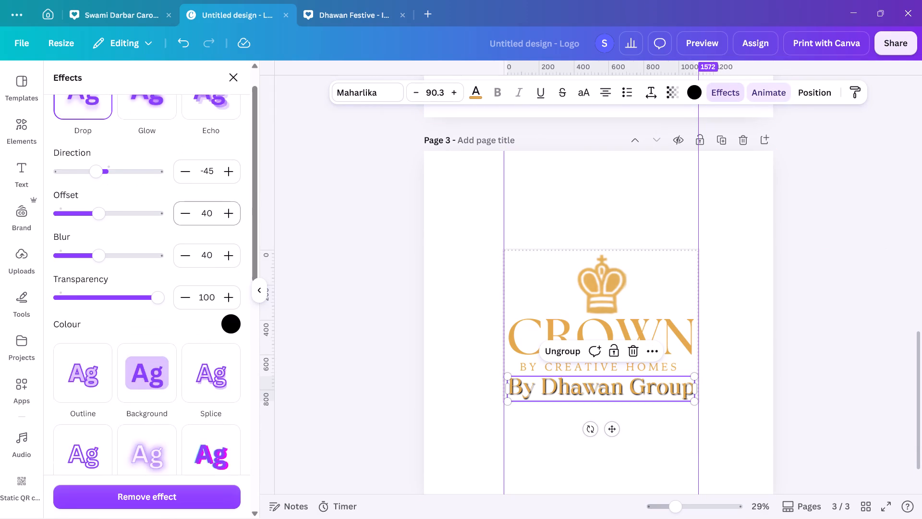
left_click(150, 491)
double_click(337, 419)
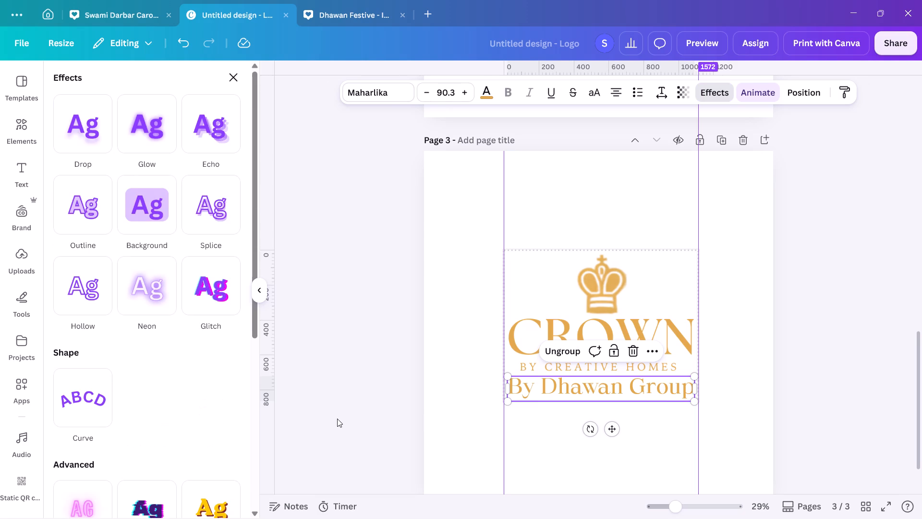
Remove the Rise animation from the "By Dhawan Group" text on page 2.
scroll(529, 367, "up", 2)
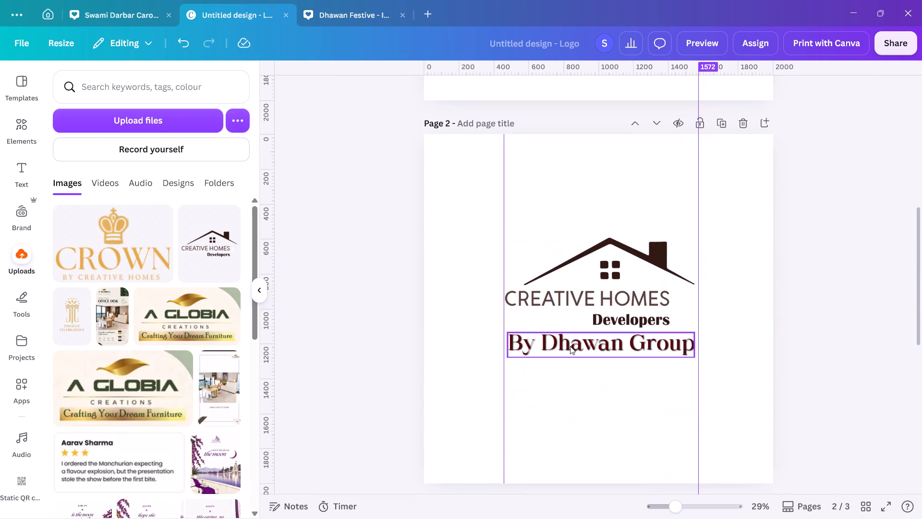
left_click(570, 346)
left_click(760, 94)
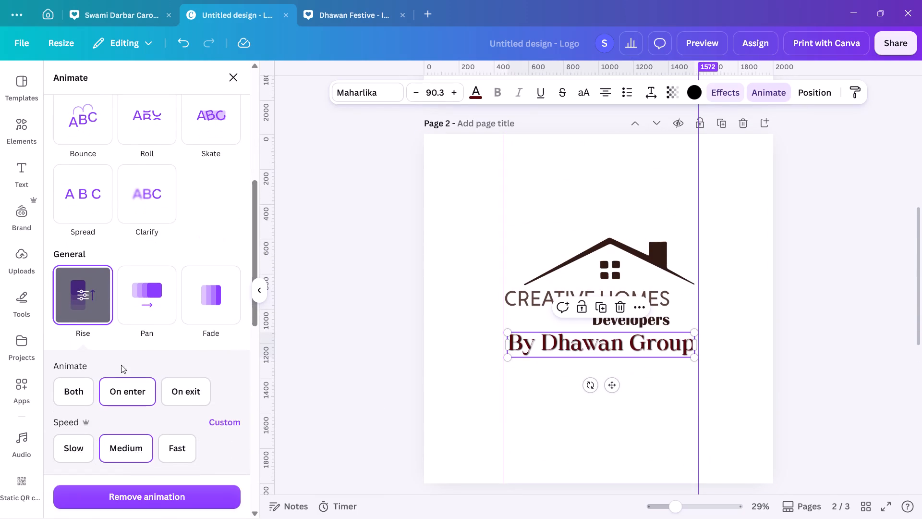
scroll(119, 323, "up", 7)
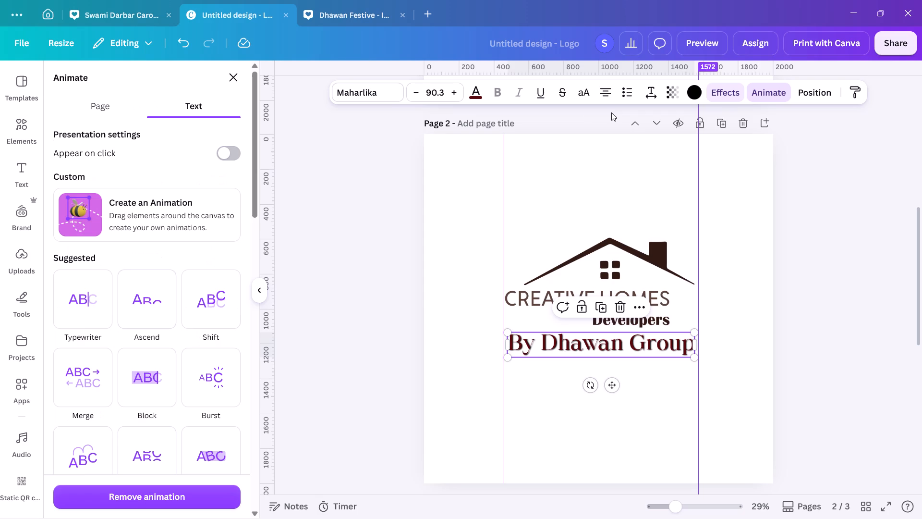
left_click(135, 497)
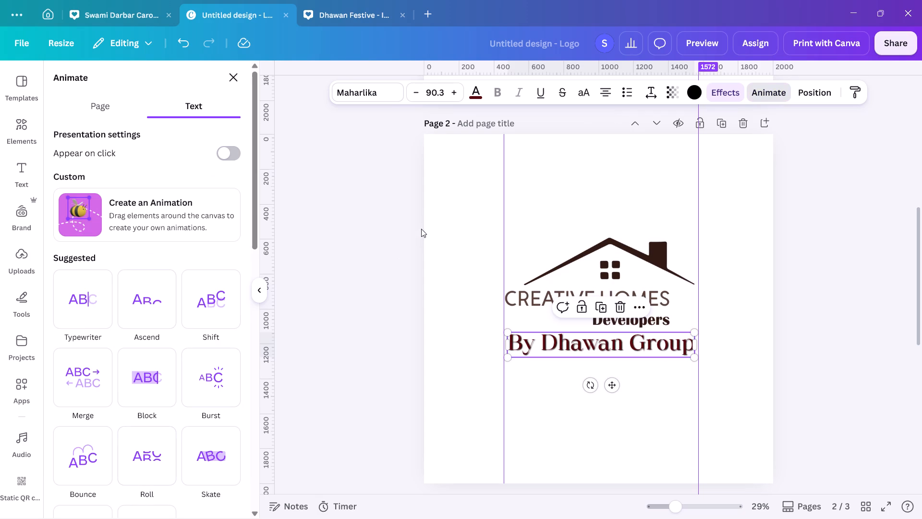
Remove the Drop shadow effect from the "By Dhawan Group" text on page 2.
left_click(731, 91)
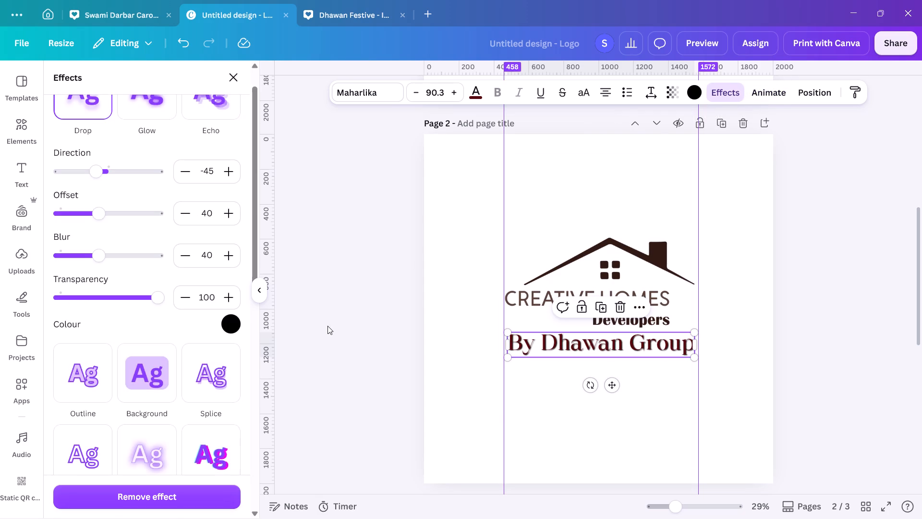
left_click(196, 490)
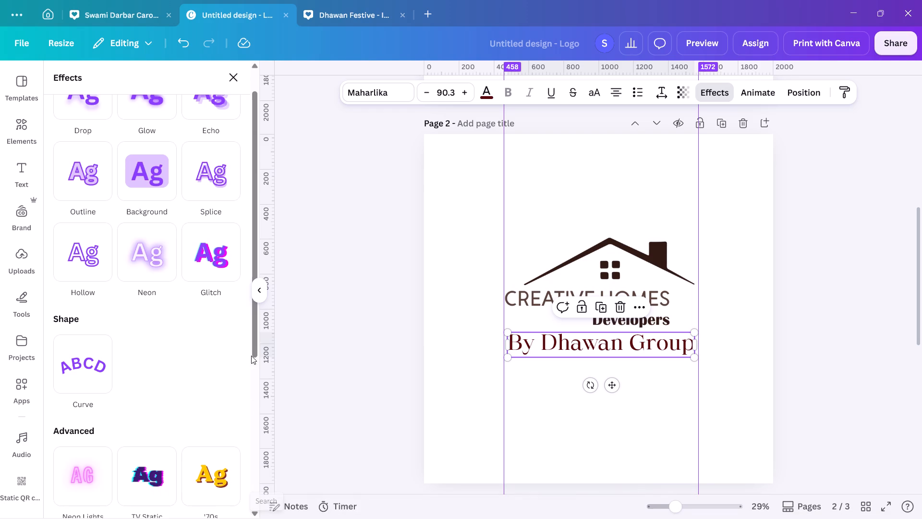
double_click(324, 356)
Remove the Drop shadow effect from the "By Dhawan Group" text under the Dhawan Celebrations logo on page 1.
scroll(324, 356, "up", 2)
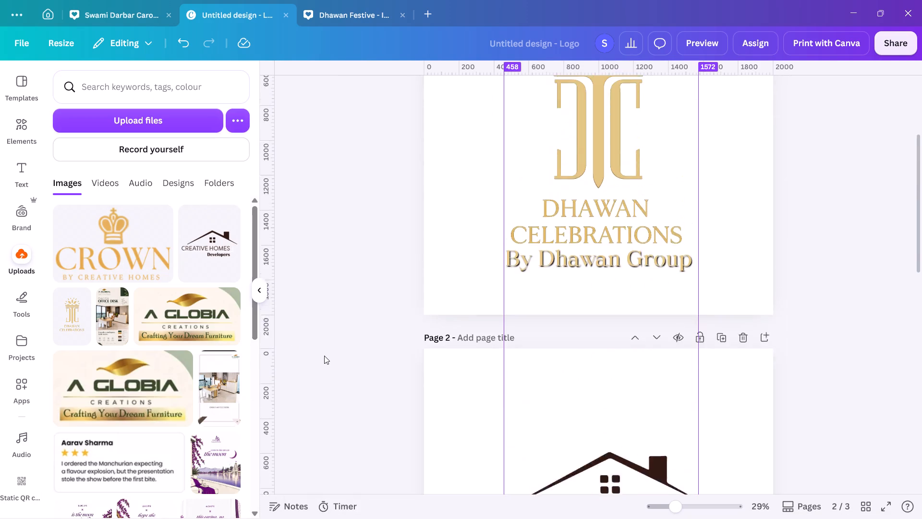
scroll(324, 356, "up", 2)
left_click(536, 367)
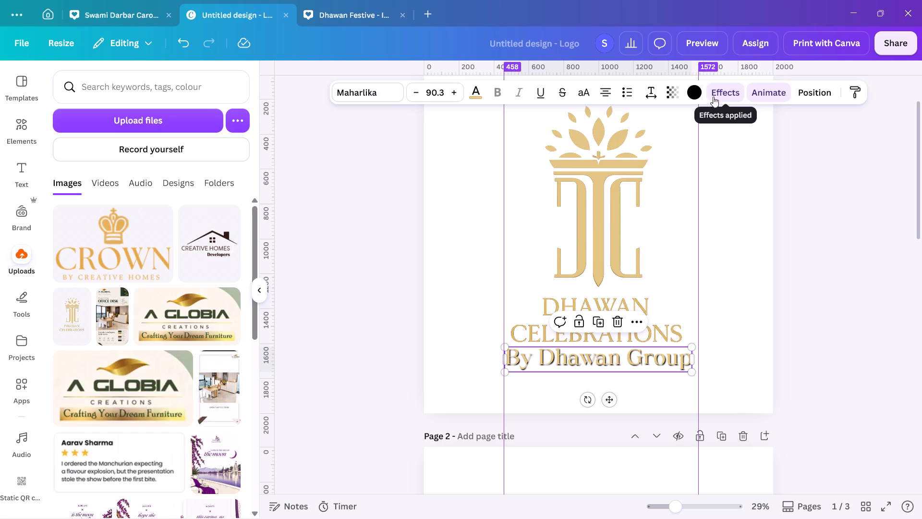
left_click(715, 94)
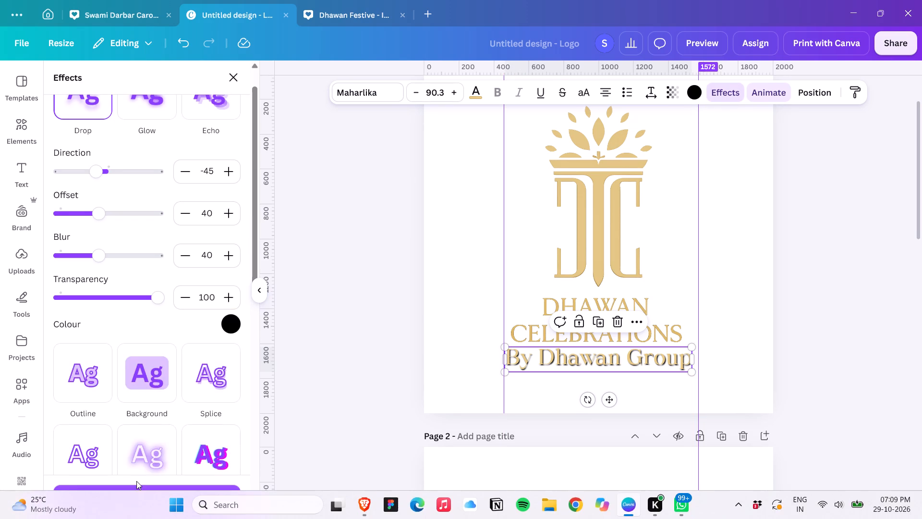
left_click(149, 488)
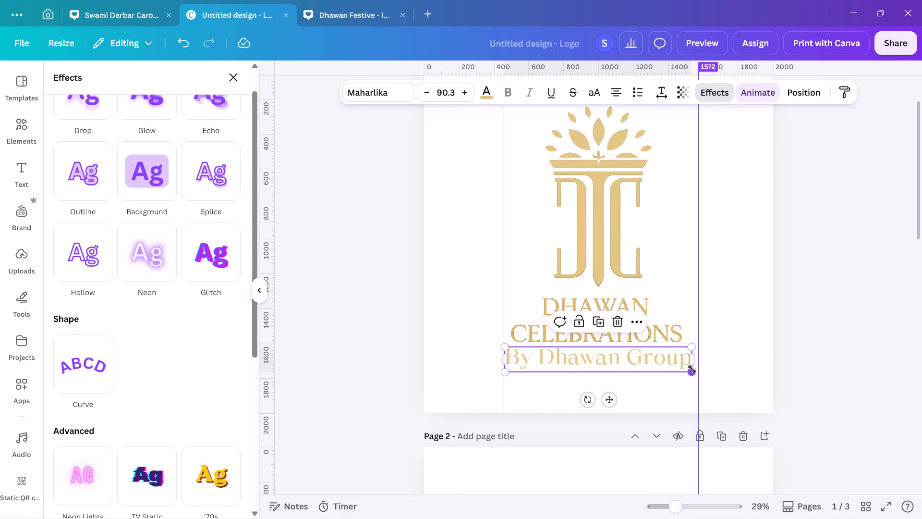
Recolour the "By Dhawan Group" text on page 1 with the gold sampled from the pillar of the Dhawan Celebrations logo.
left_click(496, 88)
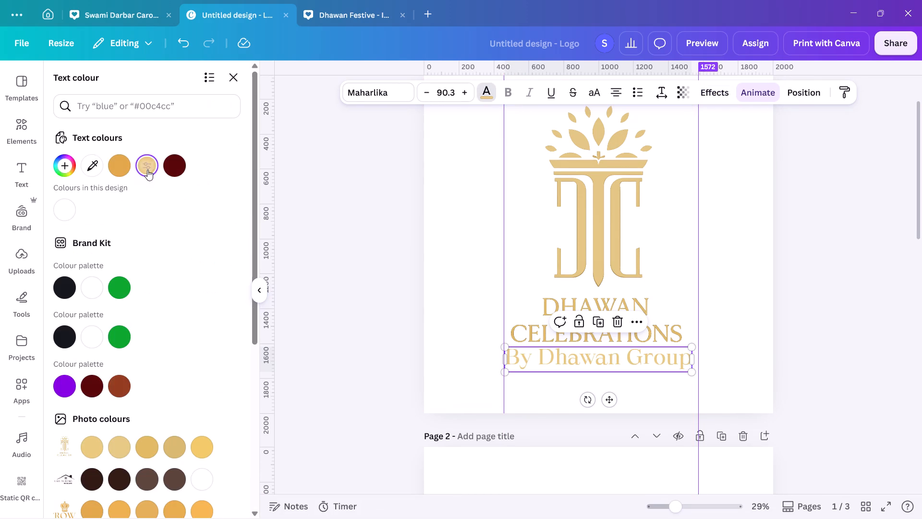
left_click(93, 163)
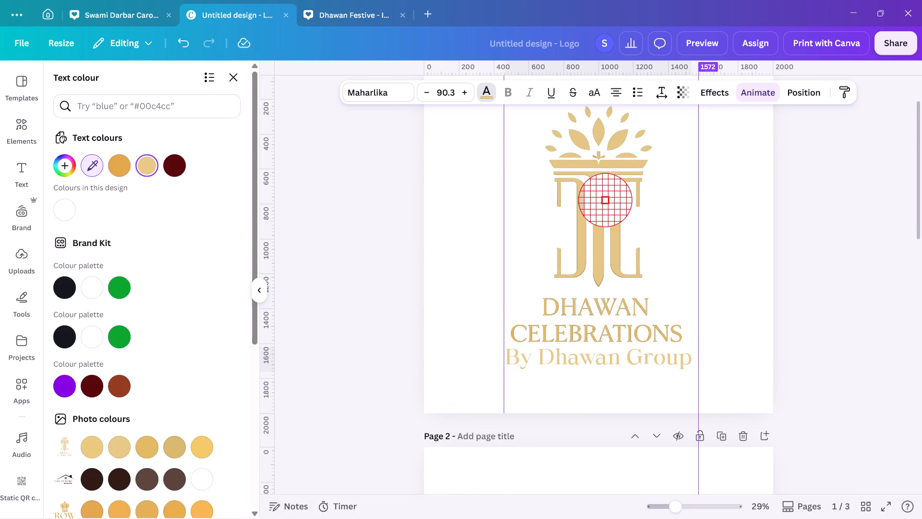
left_click(598, 199)
double_click(794, 268)
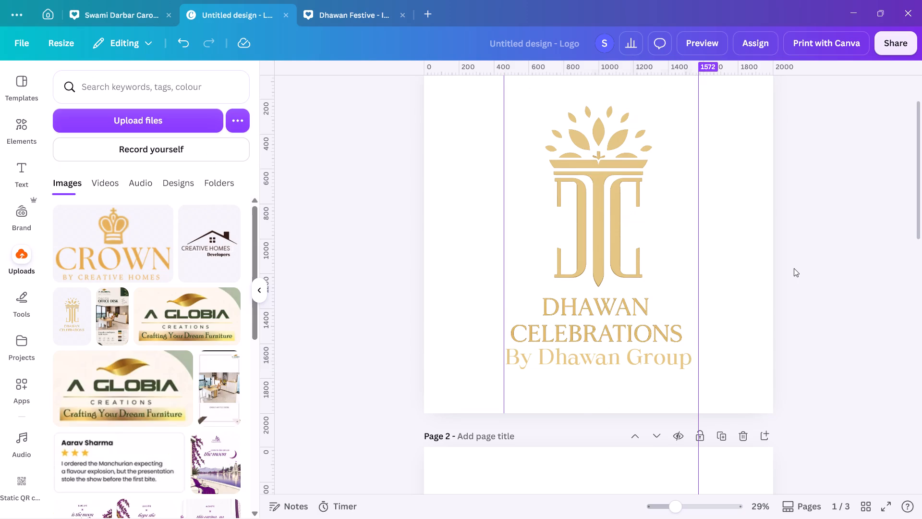
Browse the available fonts for the "By Dhawan Group" text on page 1.
scroll(794, 268, "up", 1)
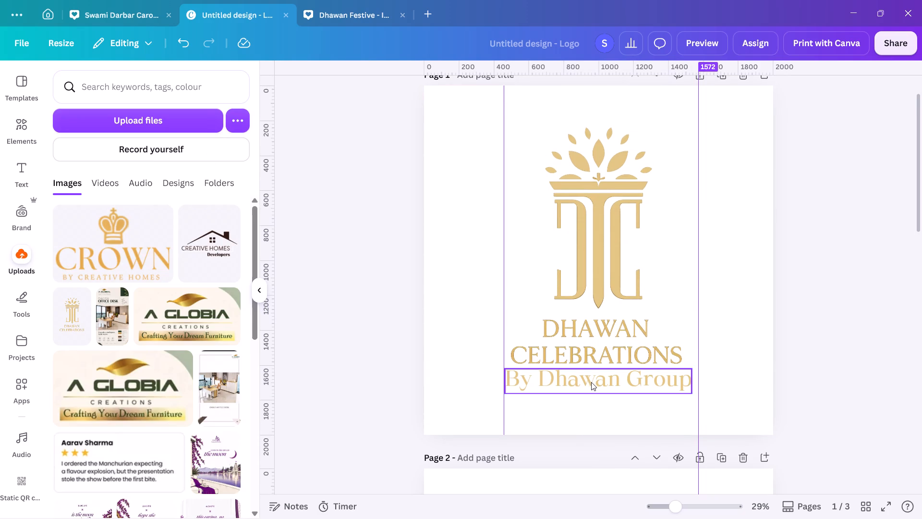
left_click(592, 382)
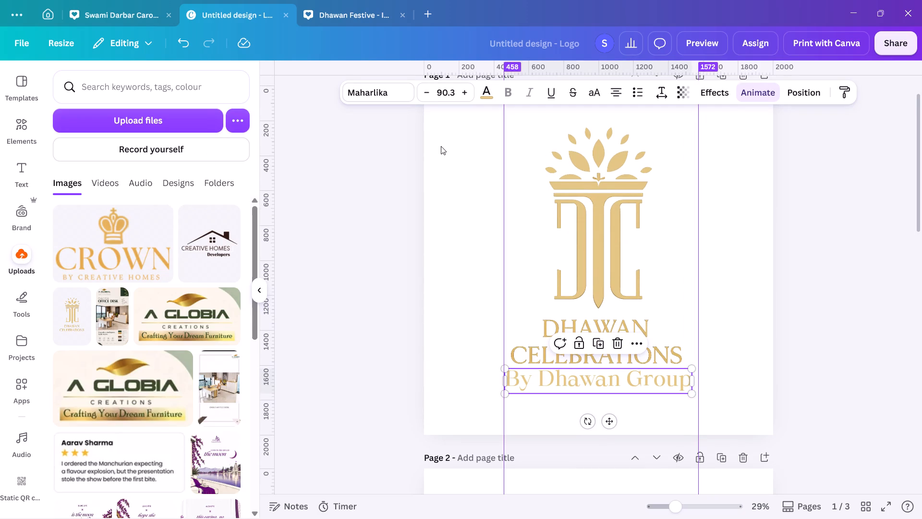
left_click(400, 97)
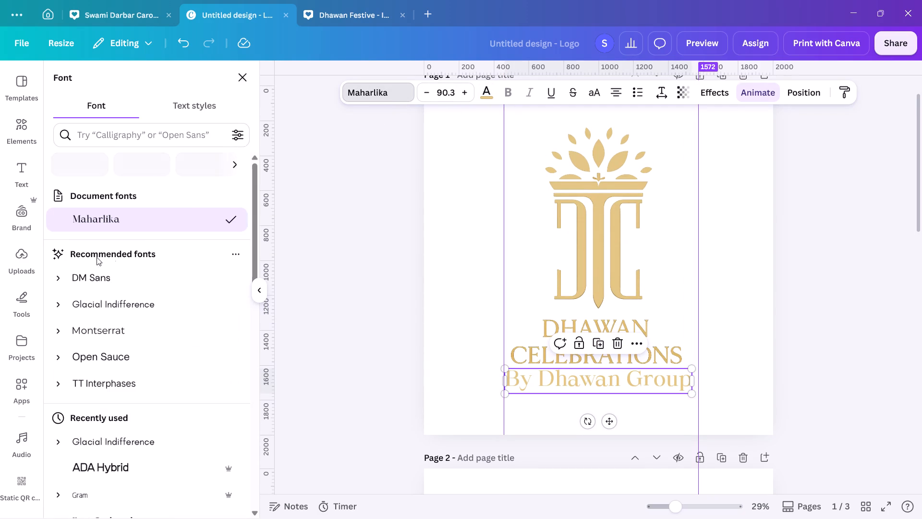
scroll(116, 270, "down", 2)
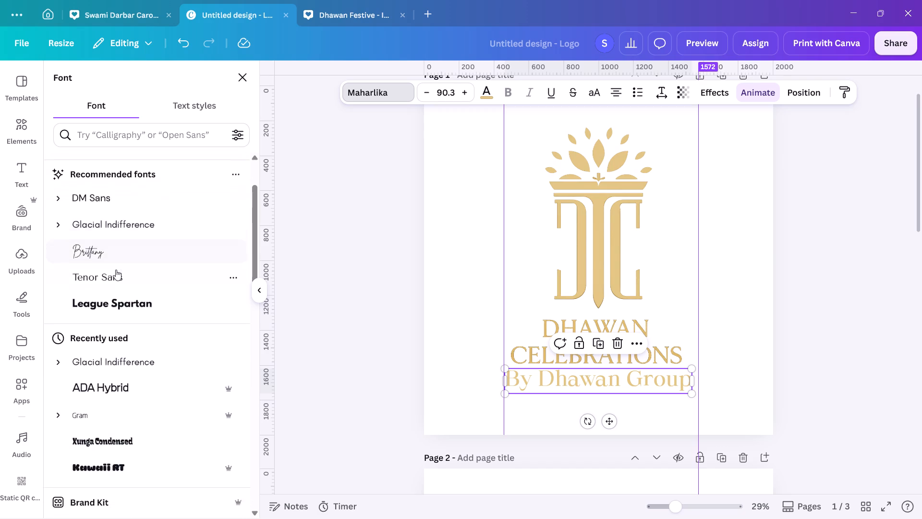
scroll(116, 270, "down", 2)
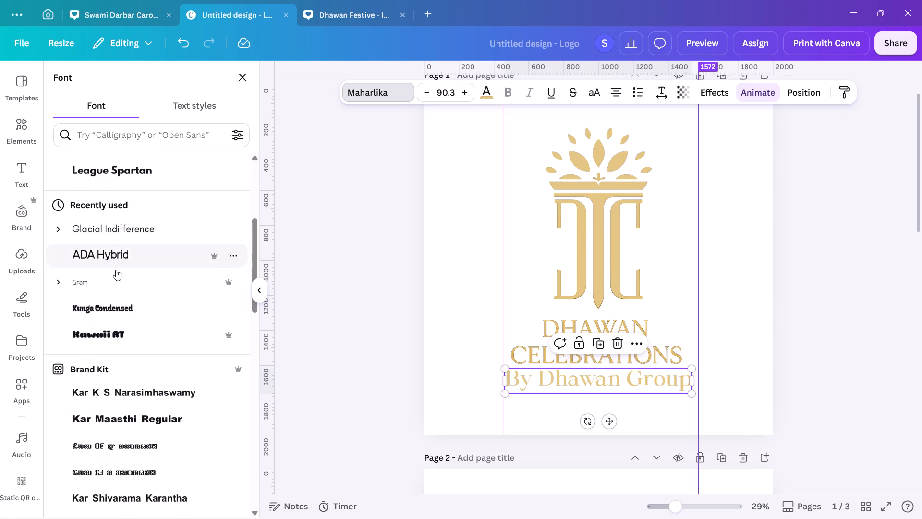
scroll(116, 270, "down", 2)
scroll(116, 270, "up", 6)
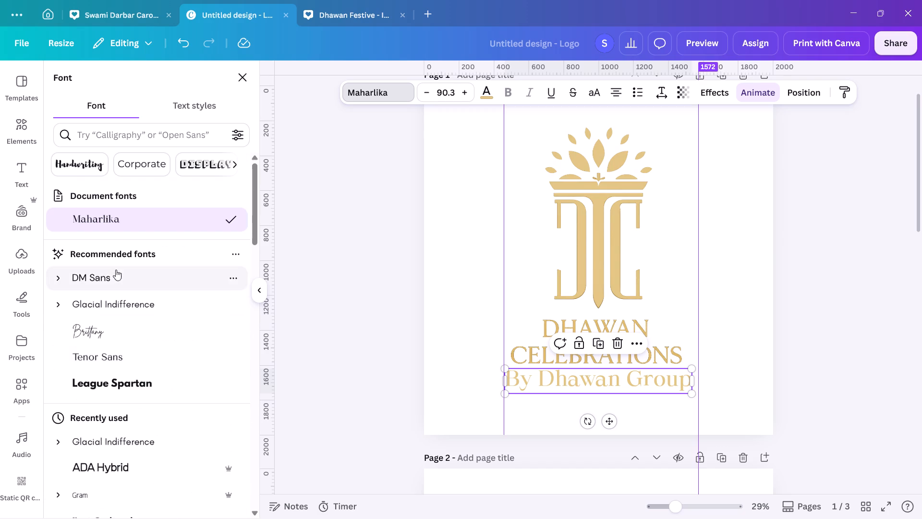
double_click(399, 281)
Inspect the size and position settings of the Dhawan Celebrations logo image on page 1 and view its lettering up close.
scroll(399, 281, "up", 2)
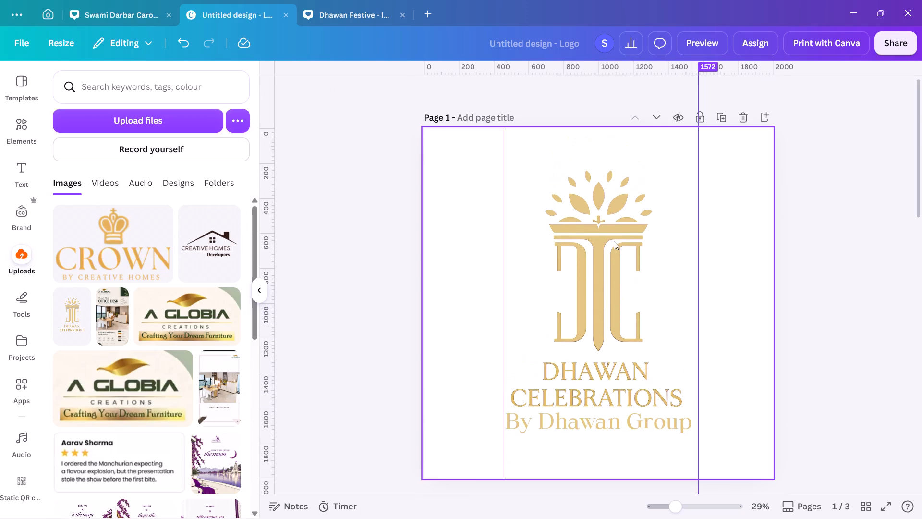
scroll(614, 241, "down", 1)
left_click(614, 241)
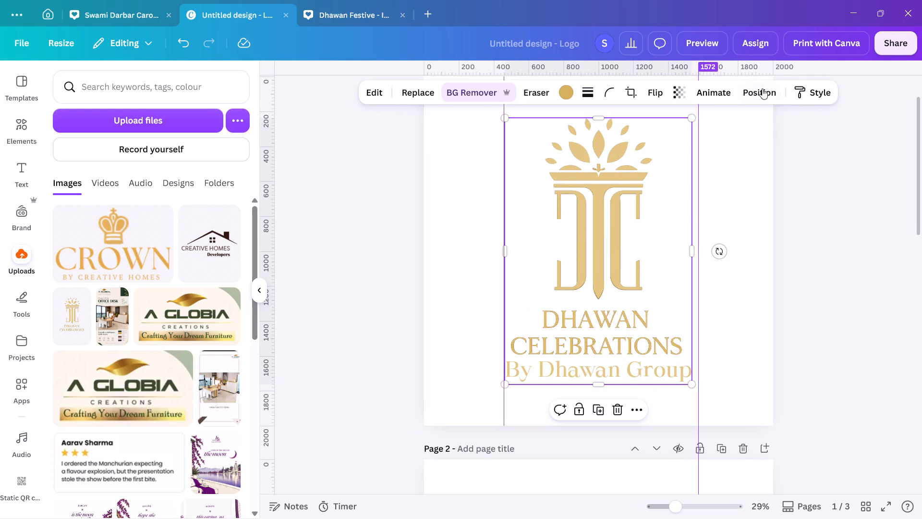
left_click(763, 91)
double_click(454, 259)
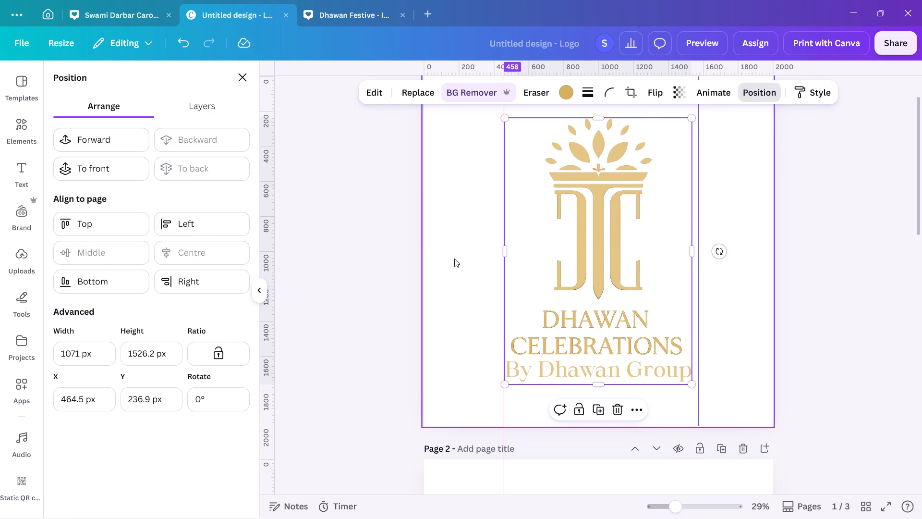
scroll(454, 259, "up", 1)
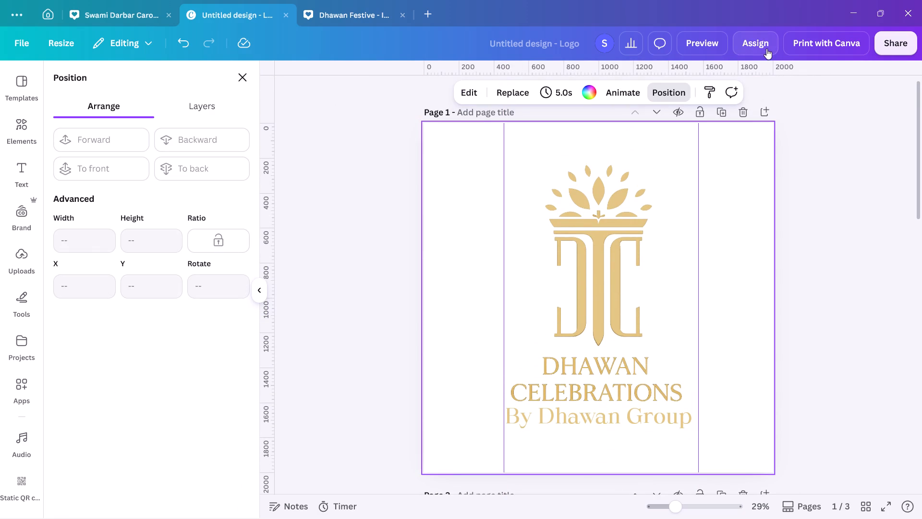
left_click(643, 392)
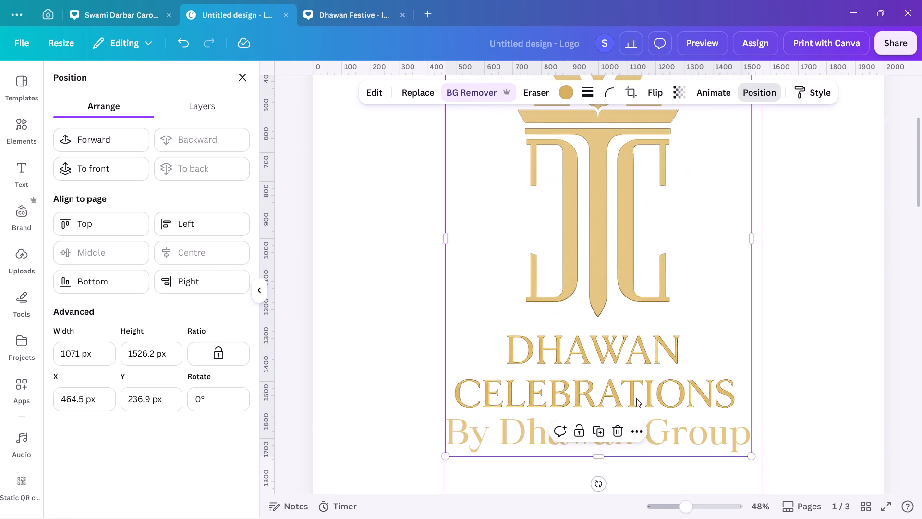
Change the font of the "By Dhawan Group" text on page 1 to The Seasons.
left_click(515, 442)
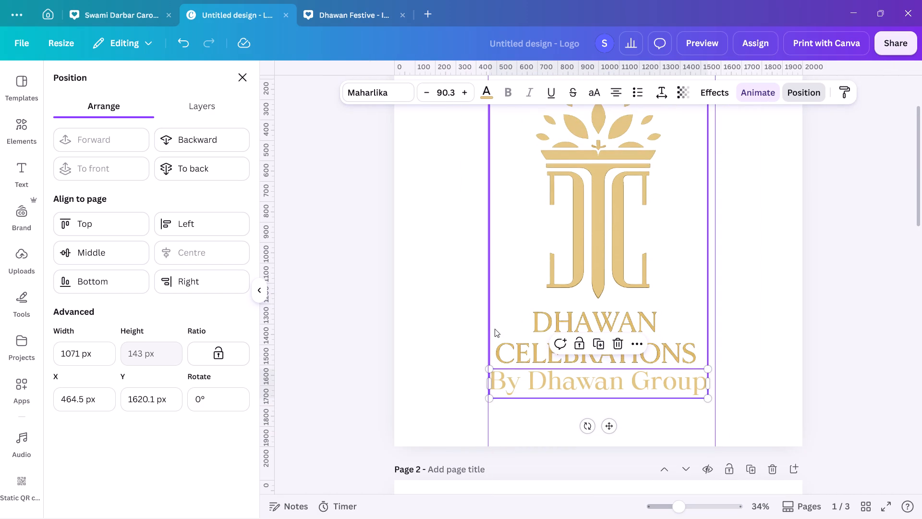
left_click(387, 277)
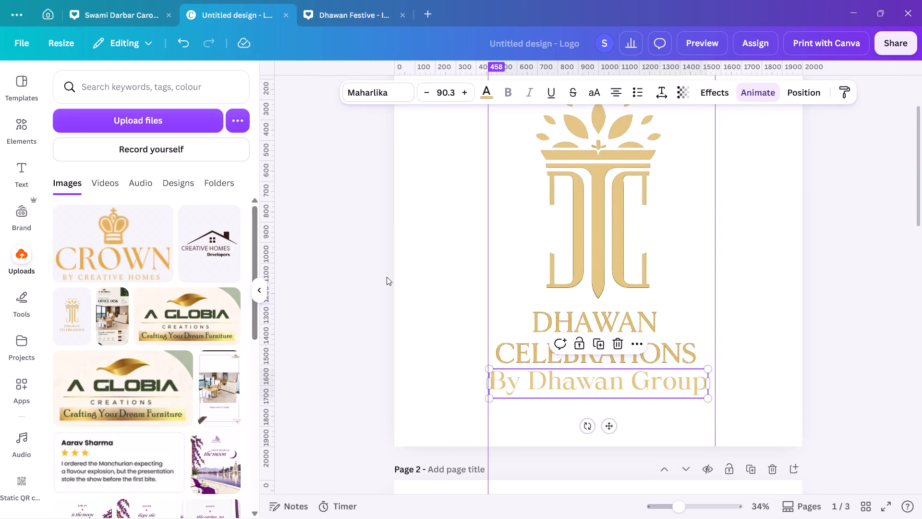
left_click(361, 93)
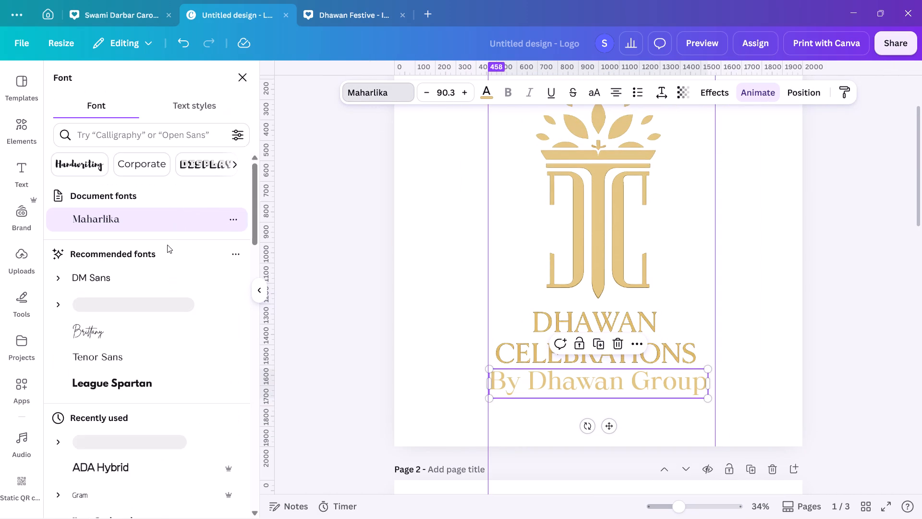
scroll(167, 245, "down", 1)
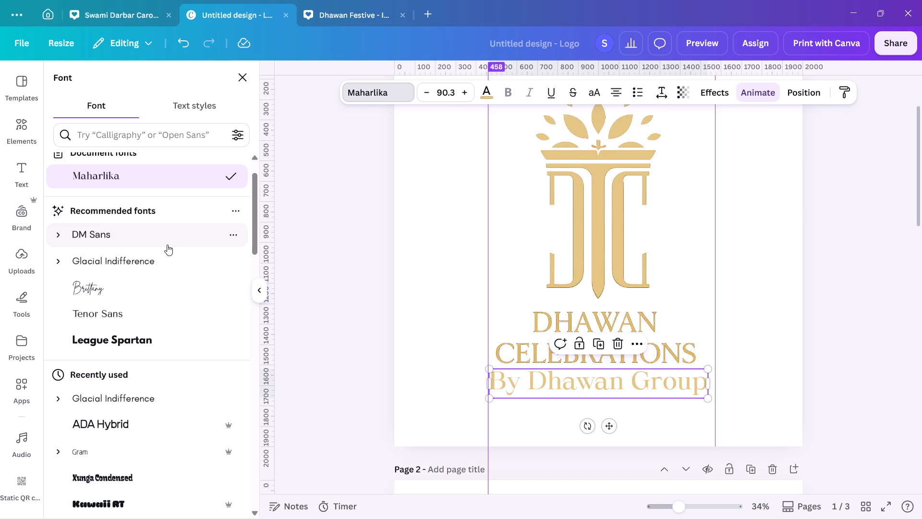
left_click(153, 137)
type("The seasons")
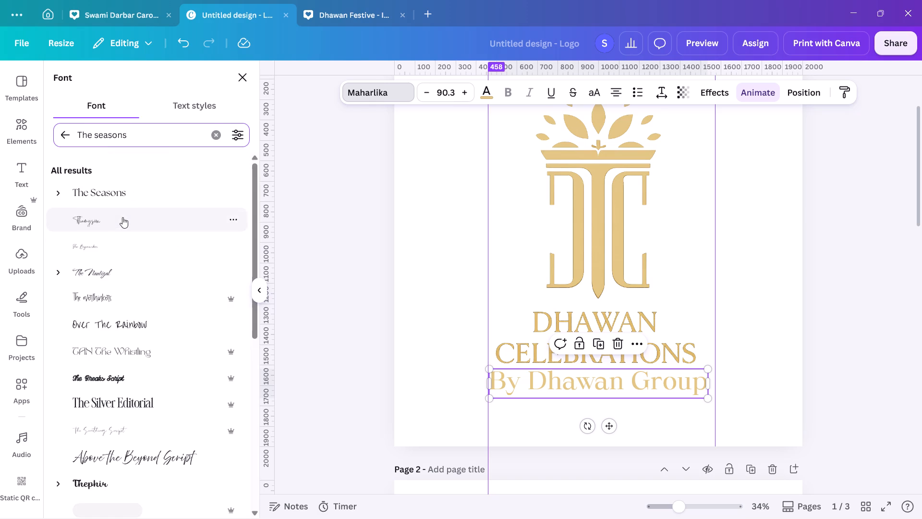
left_click(120, 196)
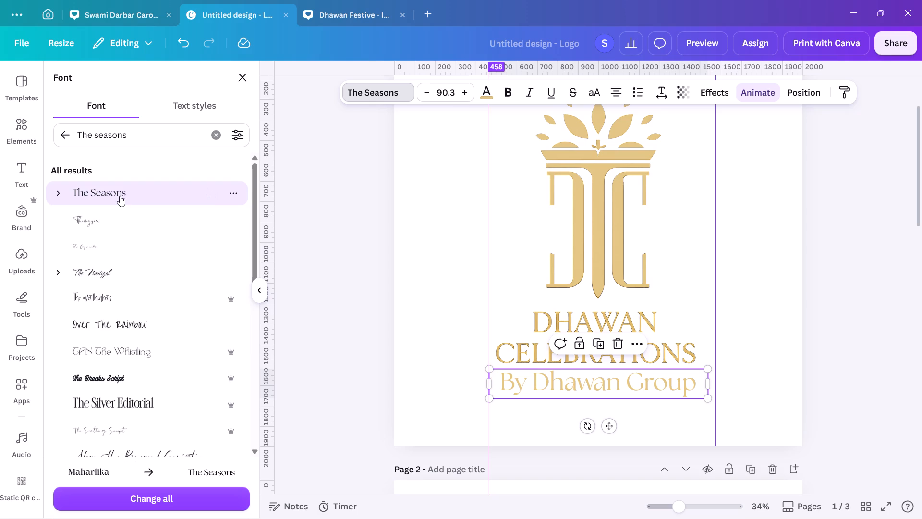
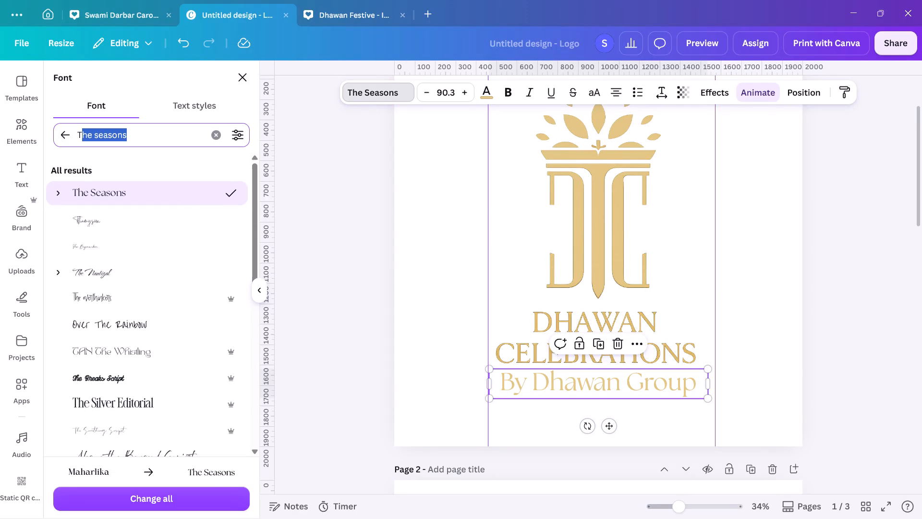
left_click(56, 196)
left_click(93, 272)
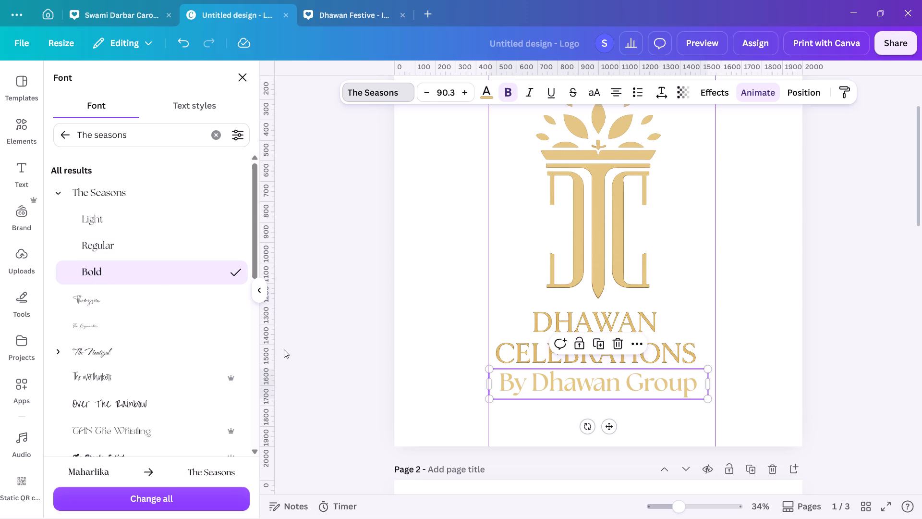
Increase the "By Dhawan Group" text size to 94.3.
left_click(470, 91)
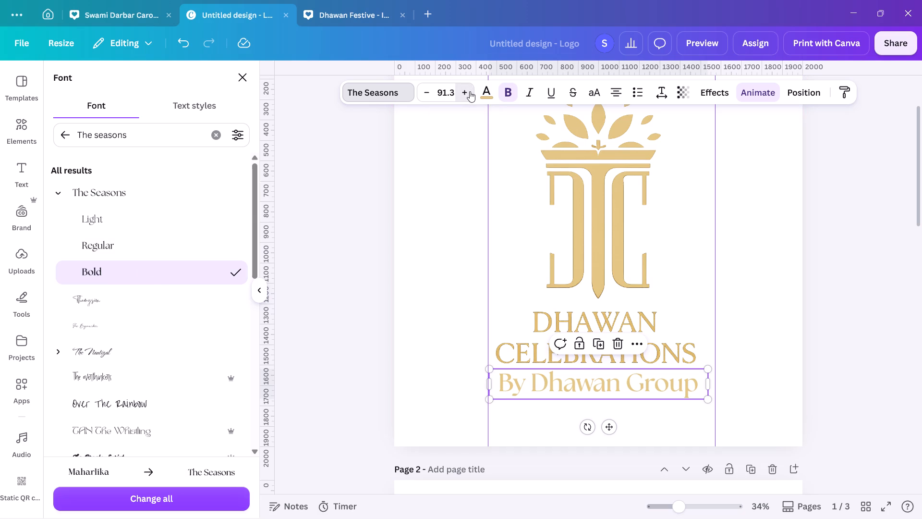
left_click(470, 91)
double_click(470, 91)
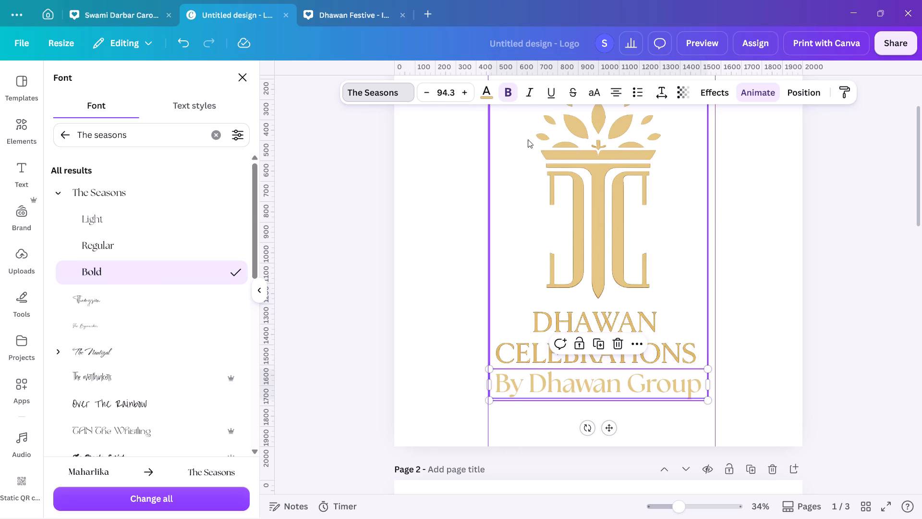
Convert the "By Dhawan Group" line to uppercase and reduce its size to 86.3 so it fits on one line.
left_click(591, 95)
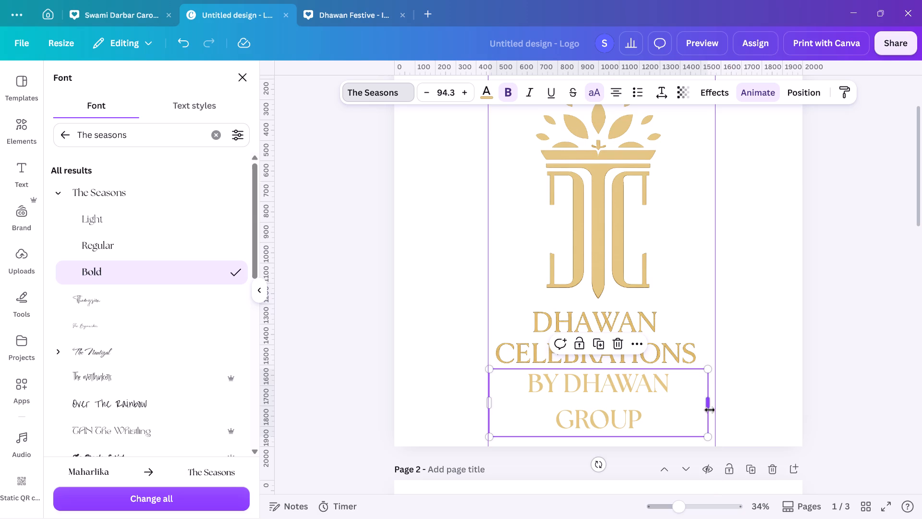
left_click(428, 95)
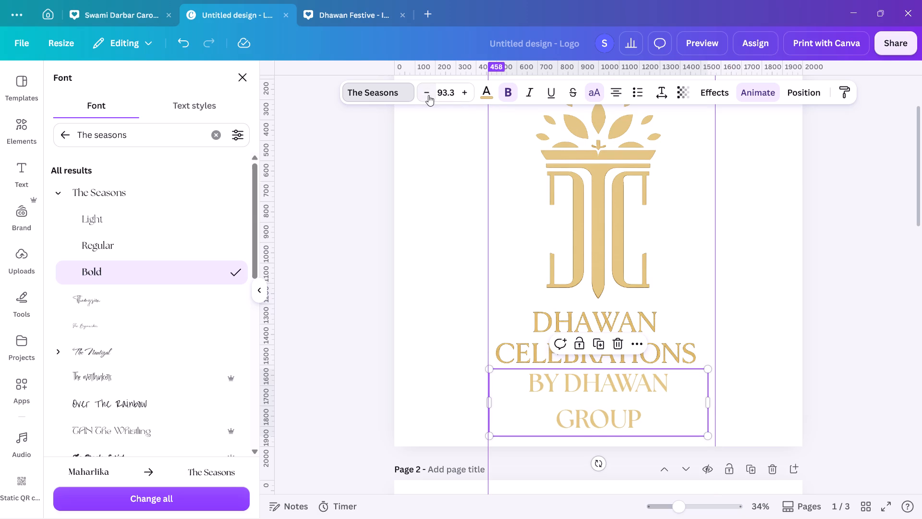
left_click(428, 95)
left_click(428, 95)
left_click(428, 95)
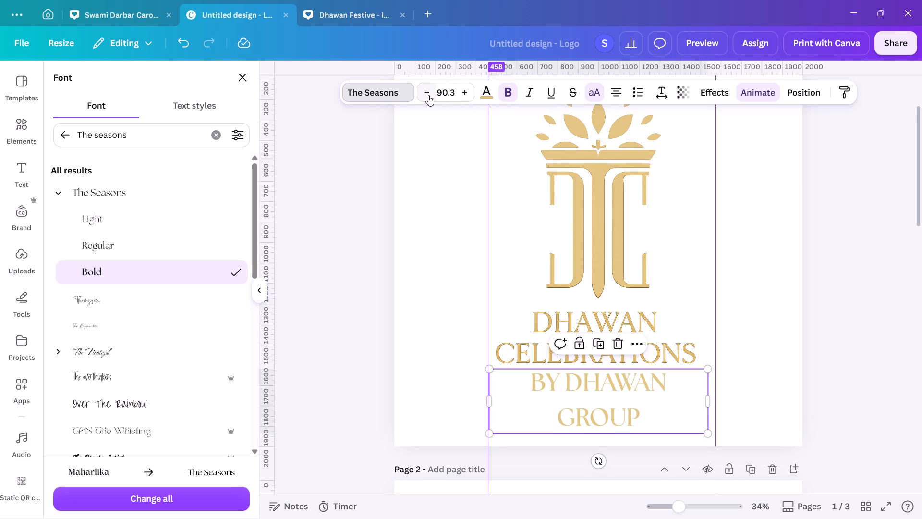
left_click(428, 95)
left_click(428, 95)
left_click(428, 95)
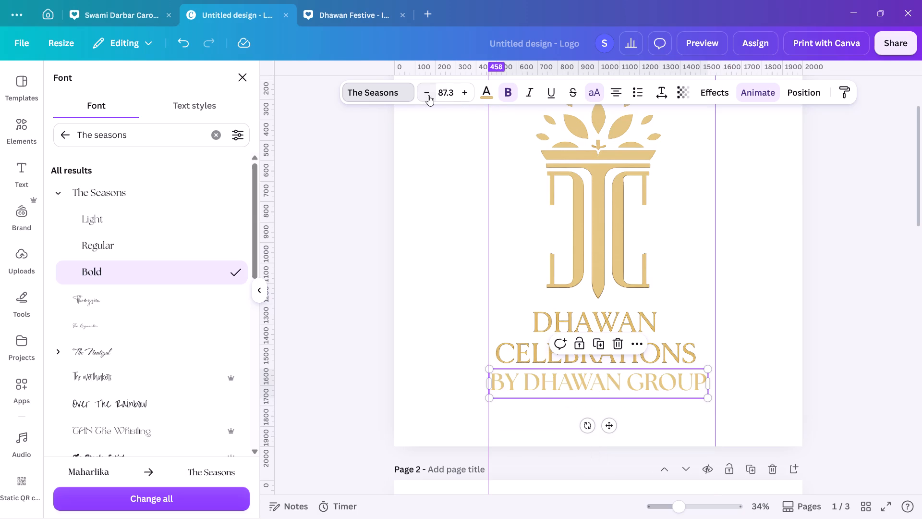
left_click(428, 95)
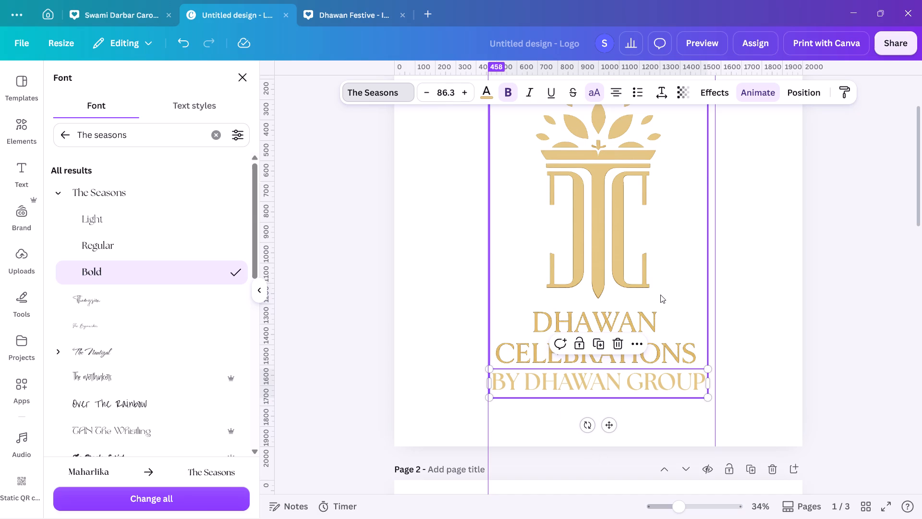
Move the vertical guide beside the logo to about 1535 so it is flush with the logo image's edge.
left_click(660, 295)
left_click(710, 237)
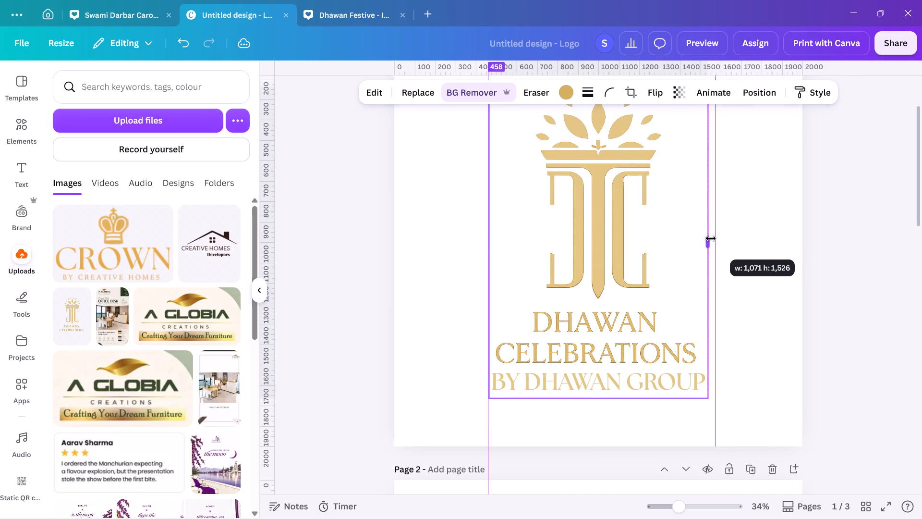
left_click_drag(716, 247, 709, 247)
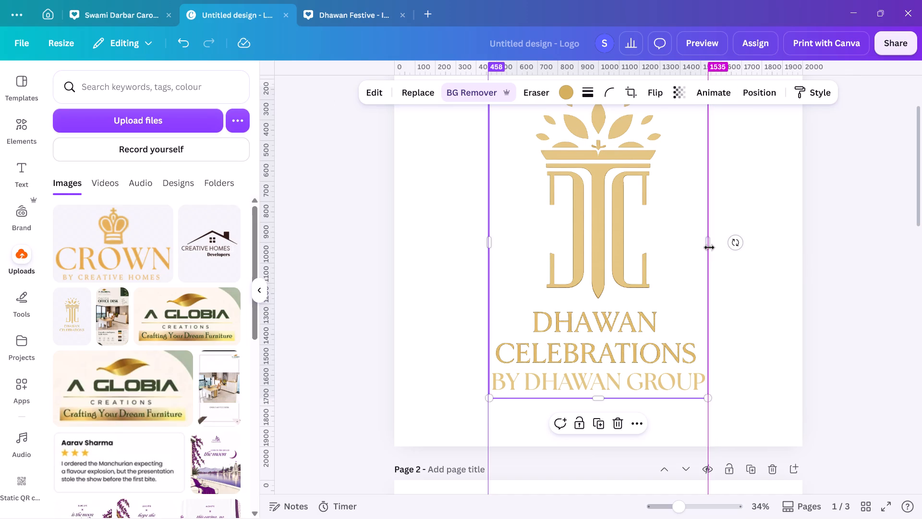
left_click_drag(709, 247, 707, 247)
Apply the Outline effect to the "BY DHAWAN GROUP" text.
left_click(614, 373)
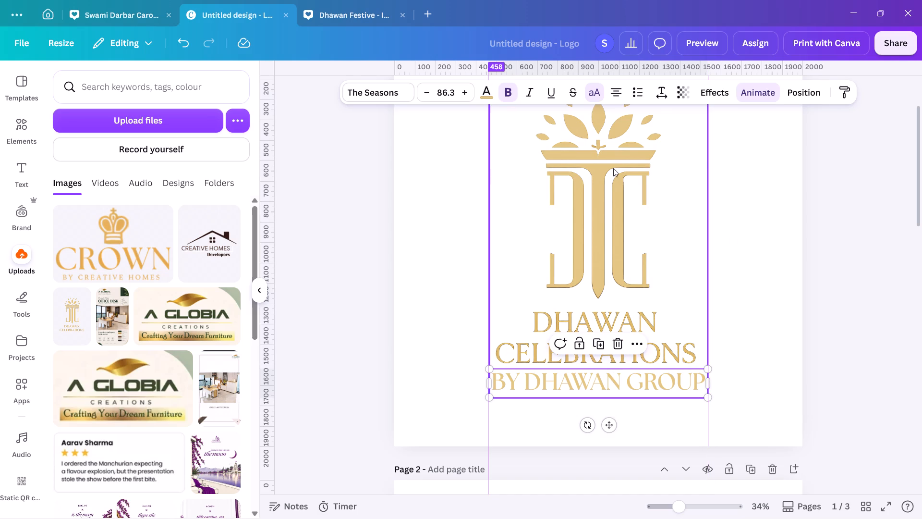
left_click(704, 86)
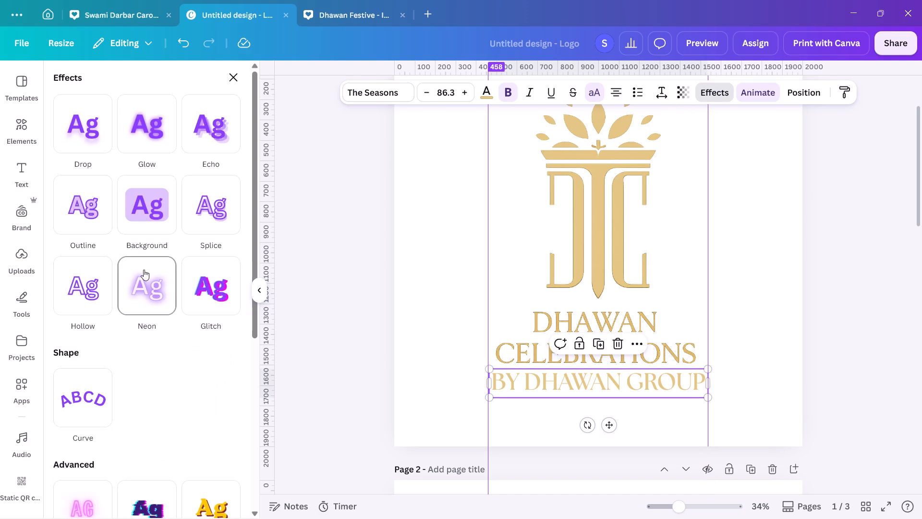
left_click(97, 197)
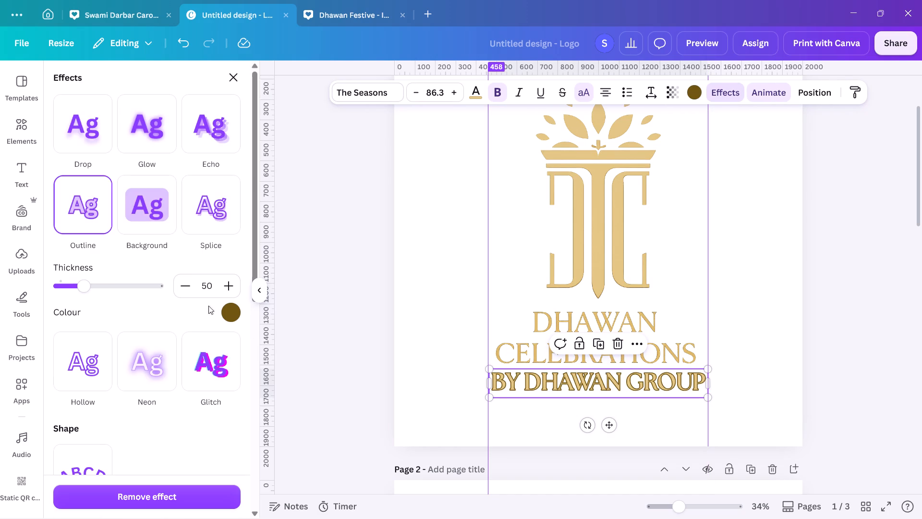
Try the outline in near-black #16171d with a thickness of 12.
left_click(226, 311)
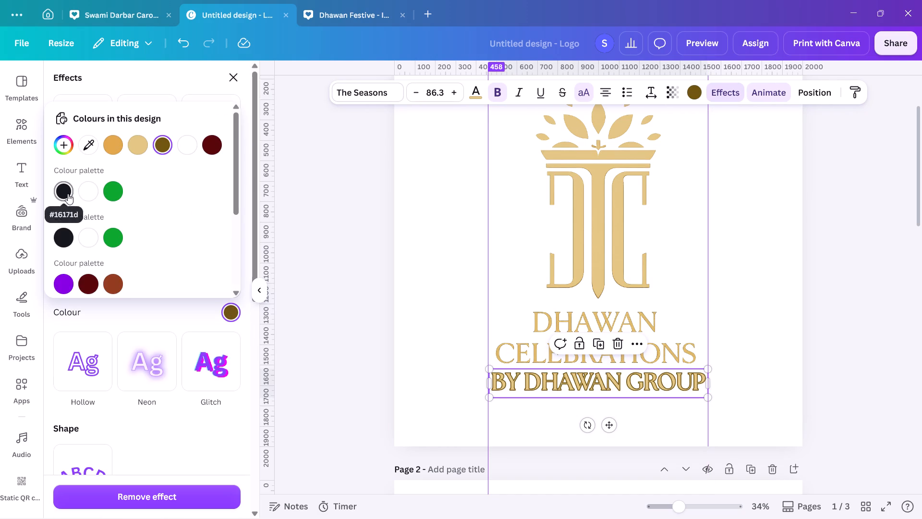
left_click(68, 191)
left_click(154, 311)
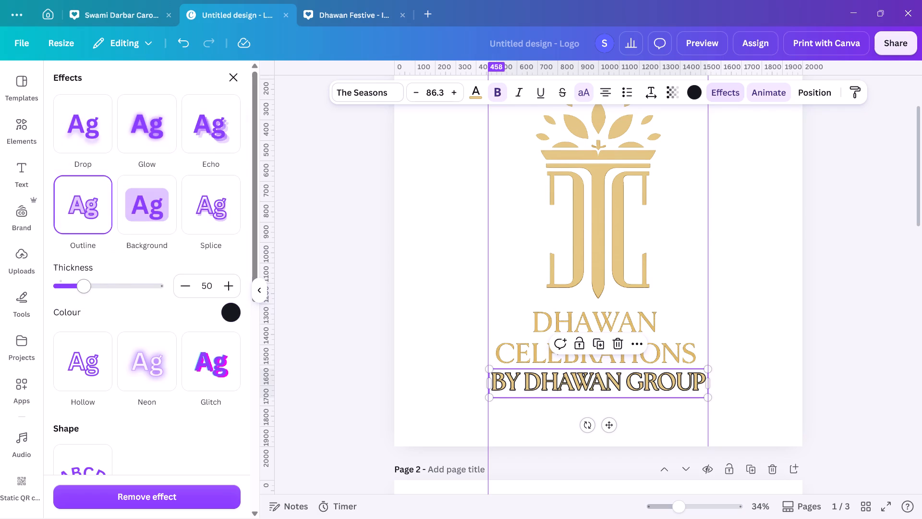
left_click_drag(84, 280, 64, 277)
Change the outline colour to the gold sampled from the central pillar of the logo's monogram.
left_click(235, 320)
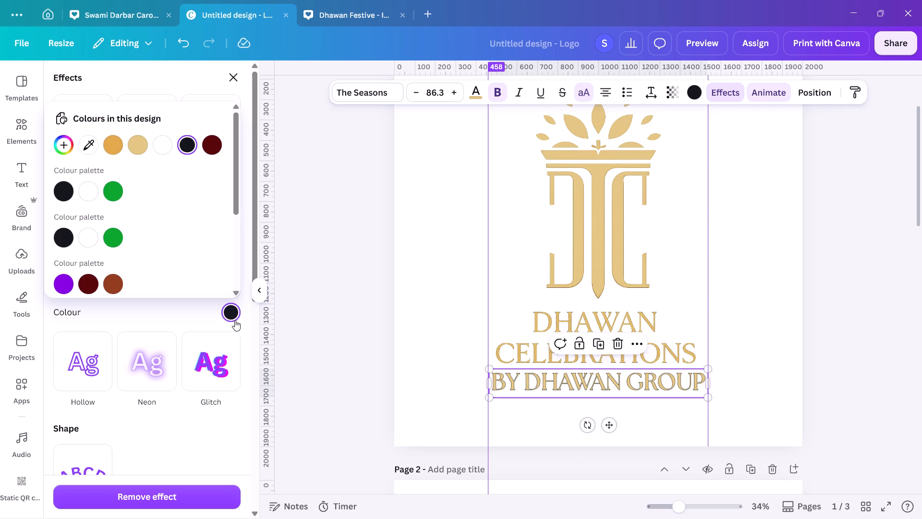
left_click(133, 140)
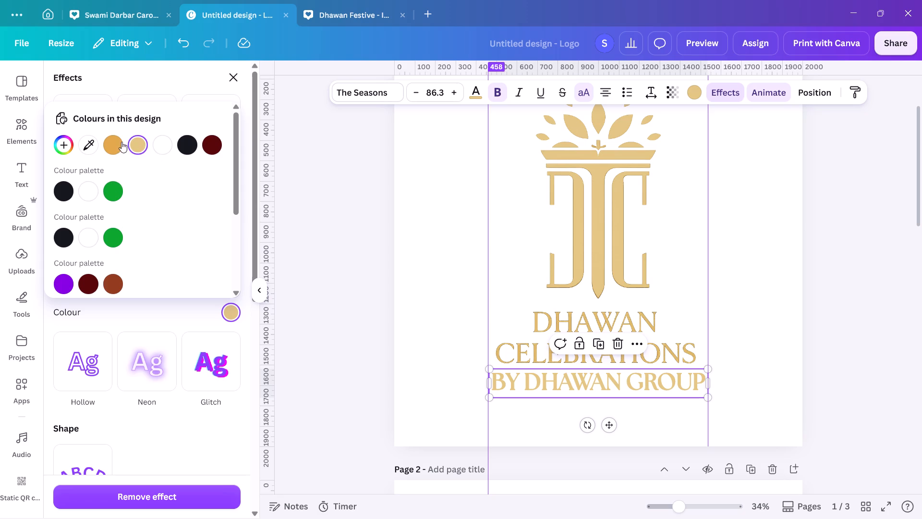
left_click(87, 147)
left_click(599, 260)
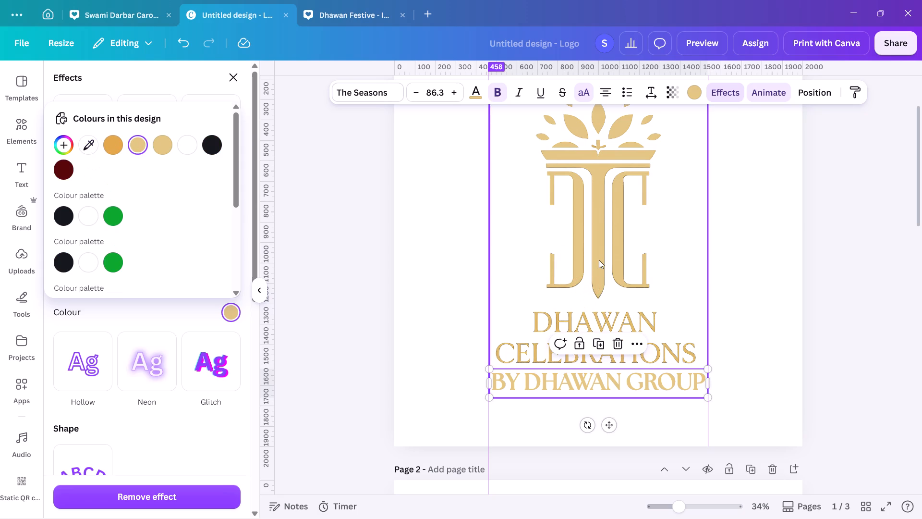
left_click(195, 313)
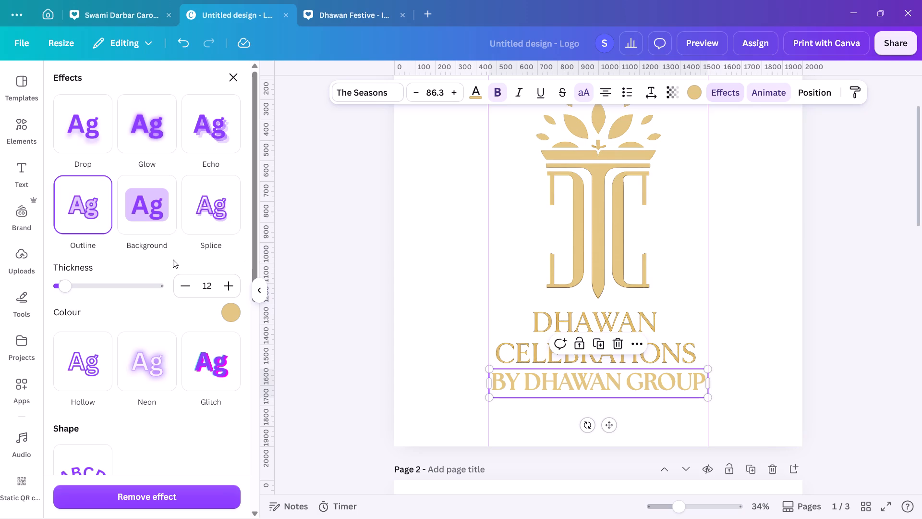
Reduce the outline thickness of the "BY DHAWAN GROUP" text to 3.
left_click_drag(71, 288, 70, 288)
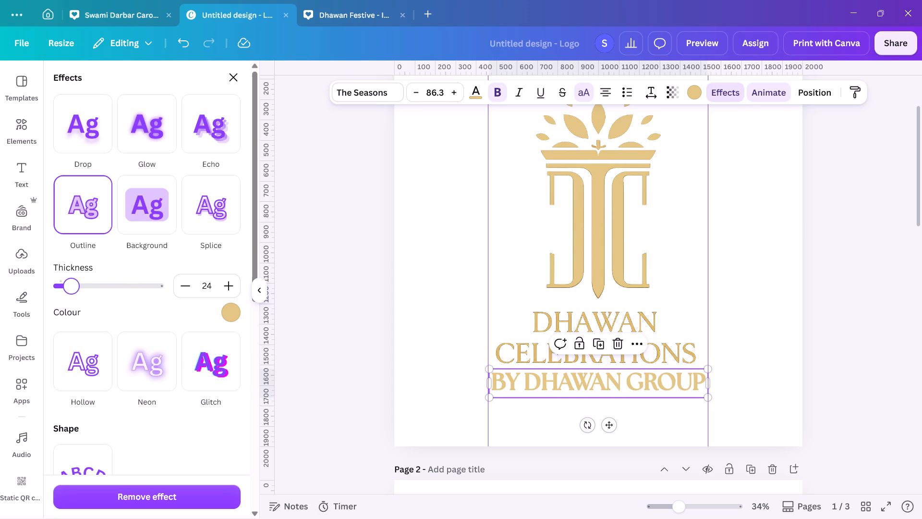
left_click_drag(70, 288, 60, 286)
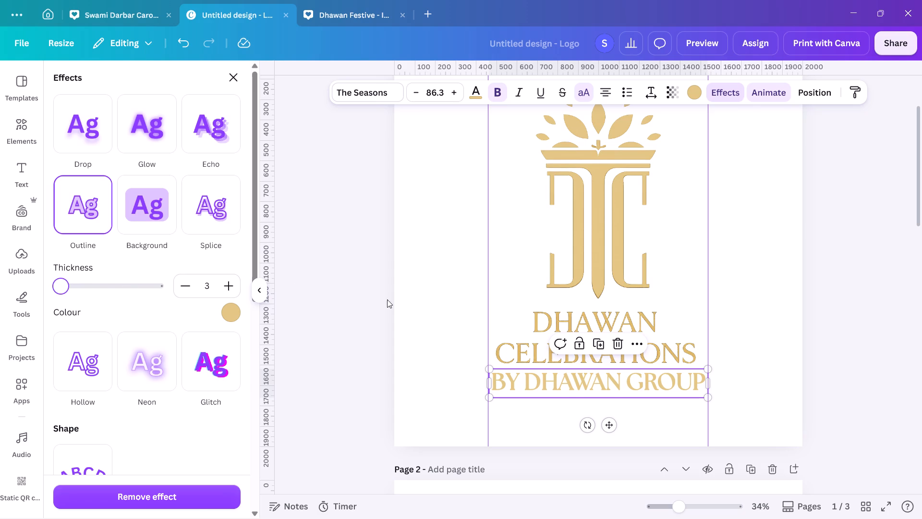
double_click(403, 309)
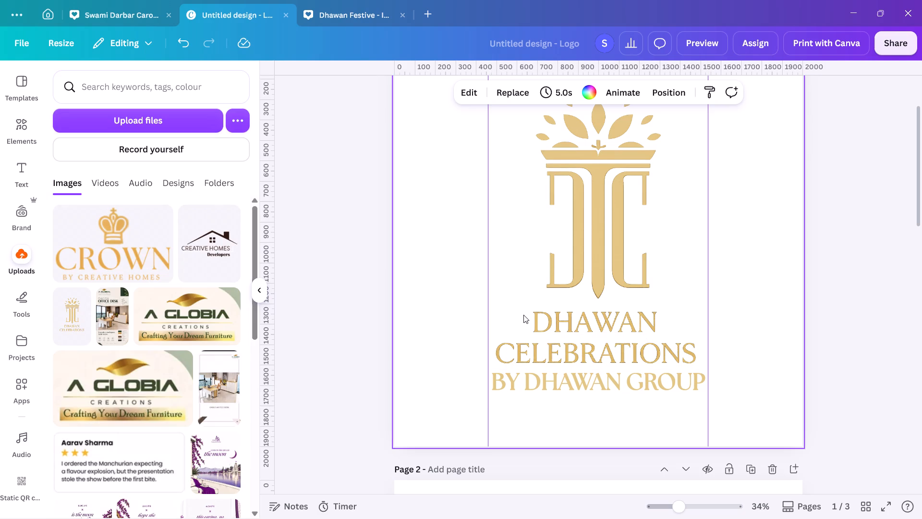
Recolour the "BY DHAWAN GROUP" text with the gold sampled from the monogram's central pillar.
left_click(582, 376)
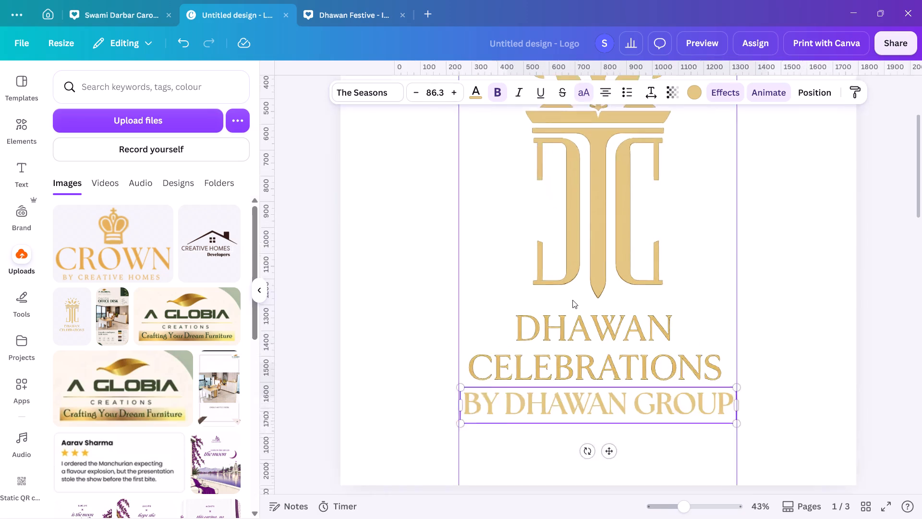
left_click(479, 92)
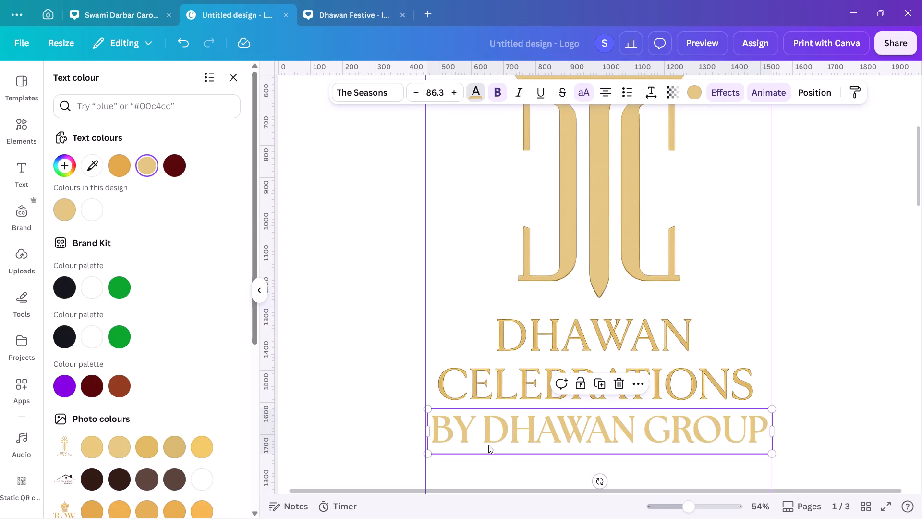
left_click(94, 164)
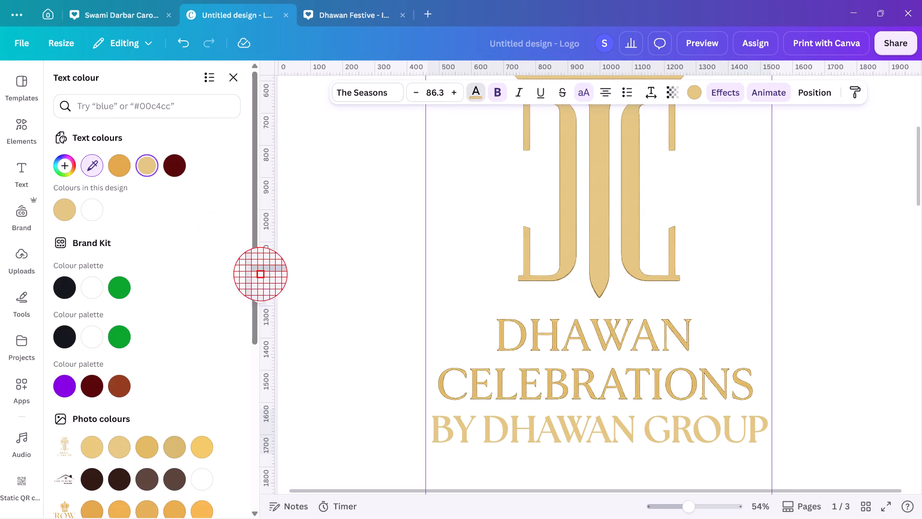
left_click(601, 261)
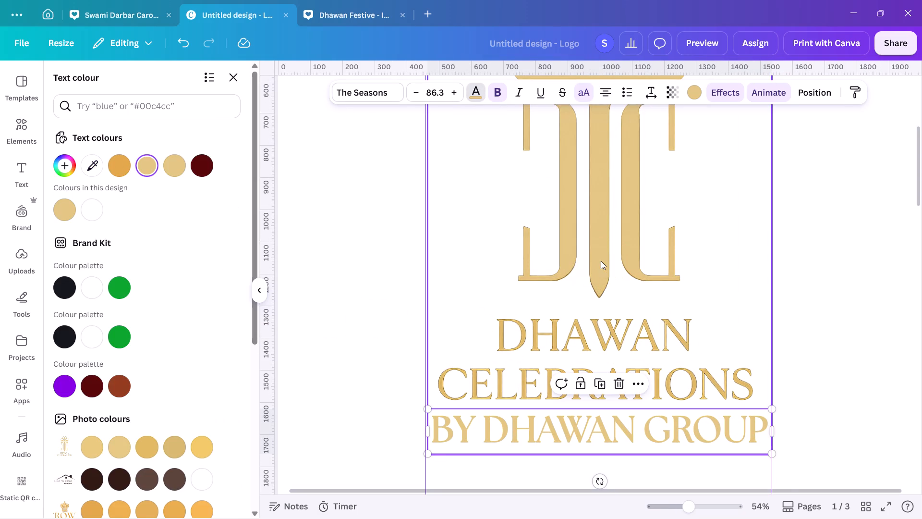
Darken the "BY DHAWAN GROUP" text fill to the custom solid colour #D0B675 and deselect the text.
left_click(59, 162)
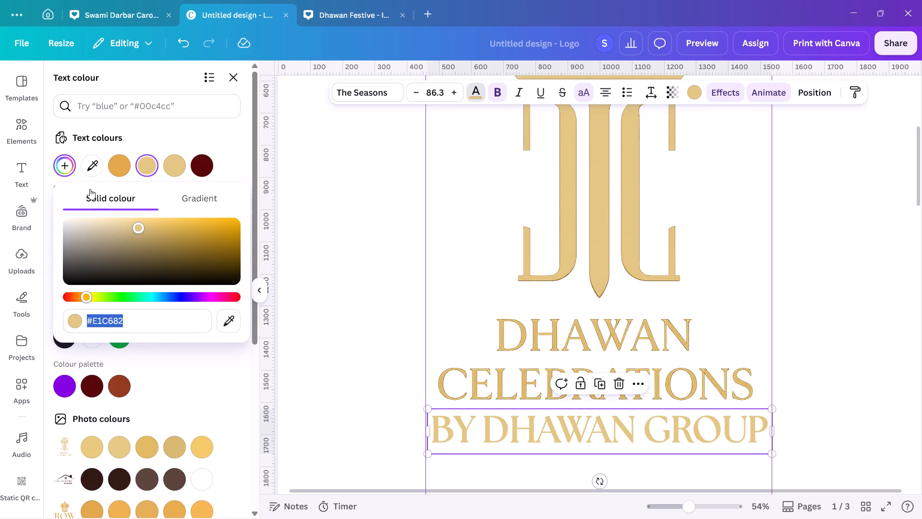
left_click(138, 225)
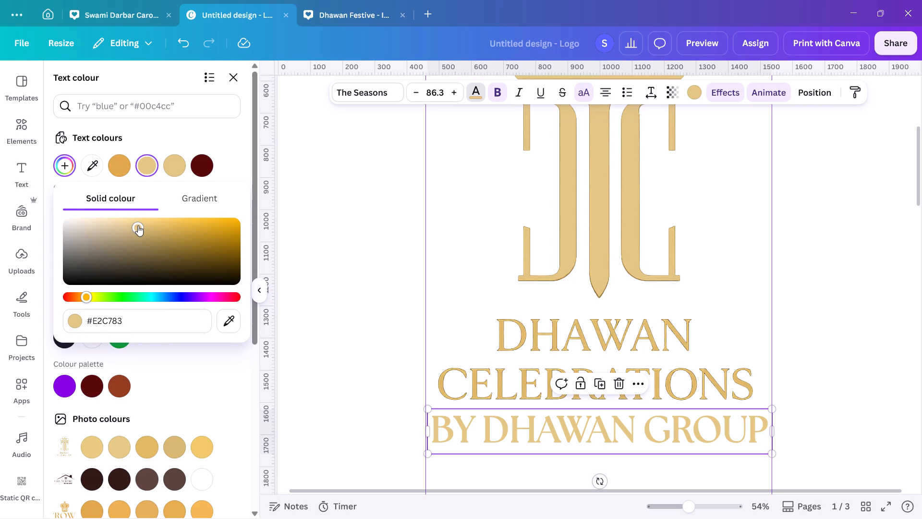
key("Down")
key("Down")
key("Down")
key("Down")
key("Down")
key("Down")
key("Down")
key("Down")
key("Up")
key("Right")
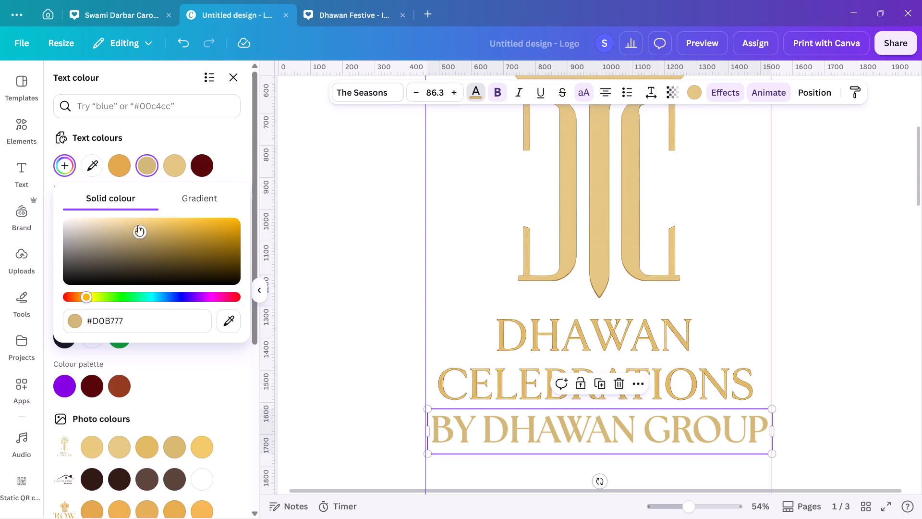
key("Right")
key("Right")
key("Right")
key("Left")
key("Left")
key("Up")
key("Up")
key("Down")
key("Down")
double_click(368, 361)
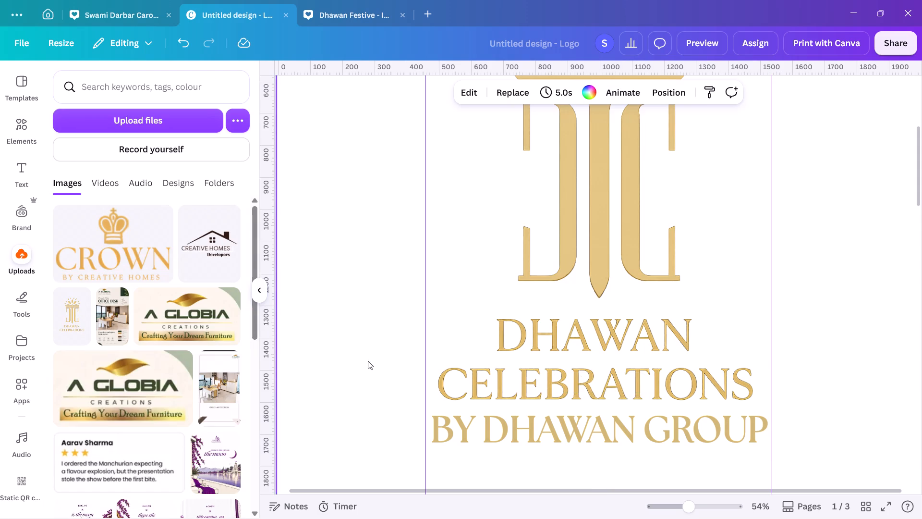
Move the "By Dhawan Group" line on the Creative Homes page so it fits between the two vertical guides, centred on the page.
scroll(368, 361, "up", 1)
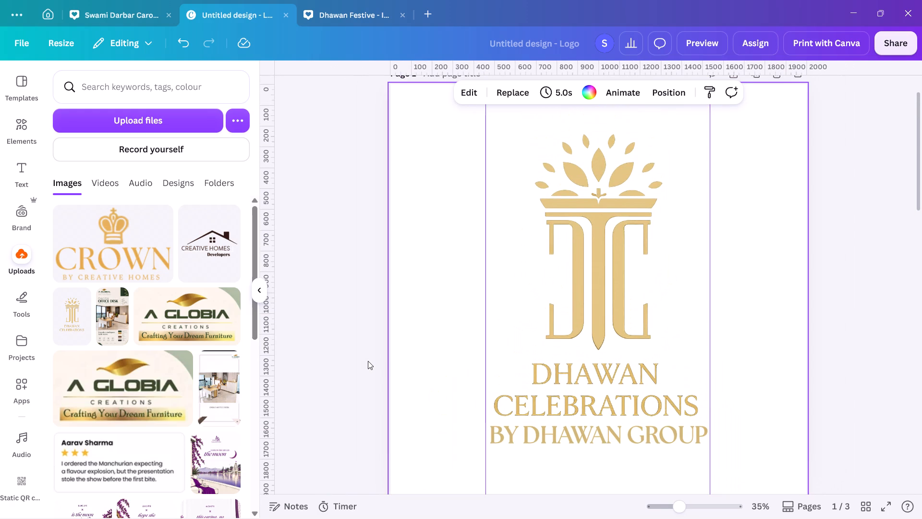
scroll(368, 361, "down", 2)
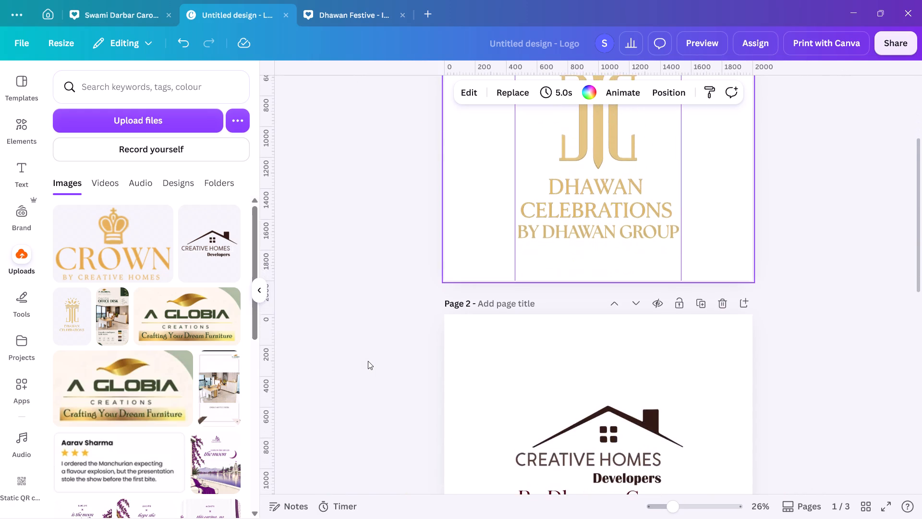
scroll(368, 361, "down", 3)
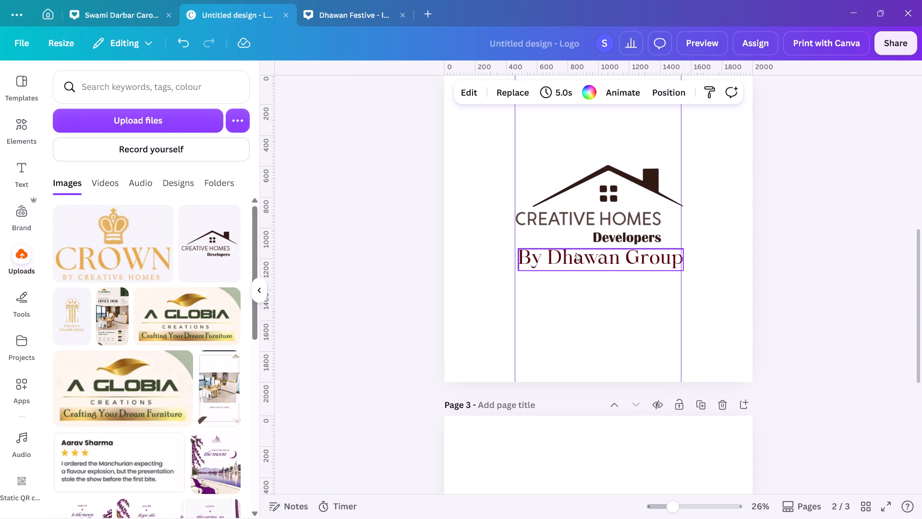
left_click(576, 253)
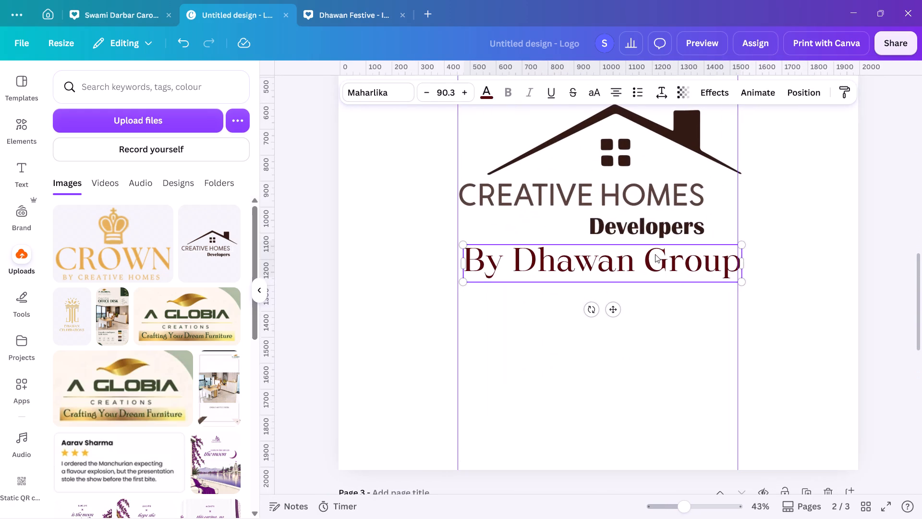
left_click(660, 258)
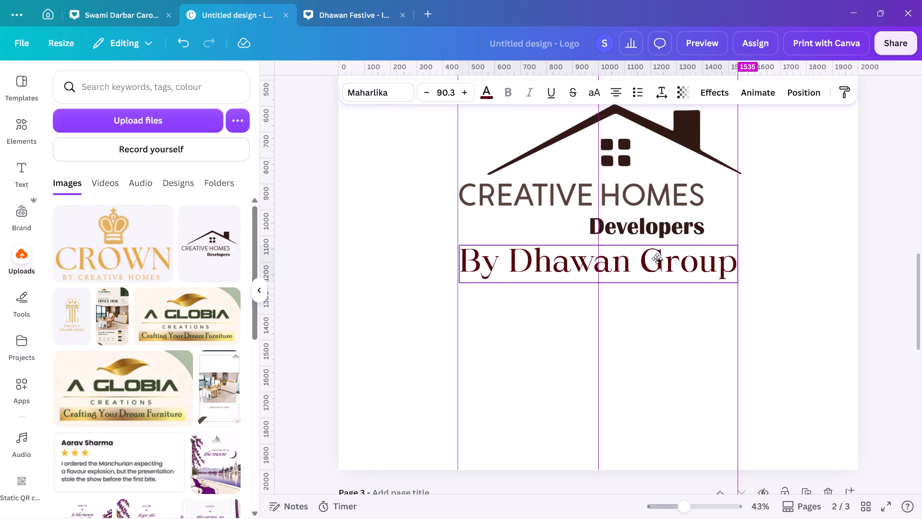
scroll(657, 259, "up", 2)
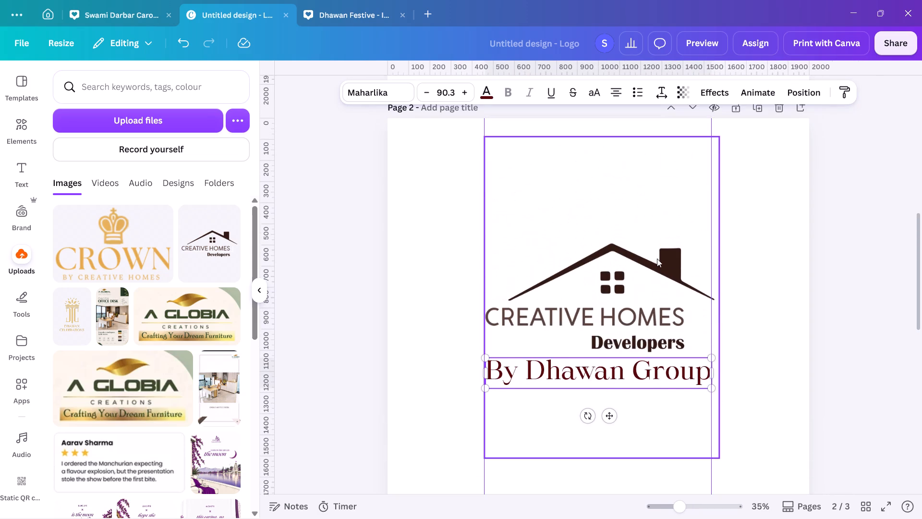
scroll(657, 259, "up", 1)
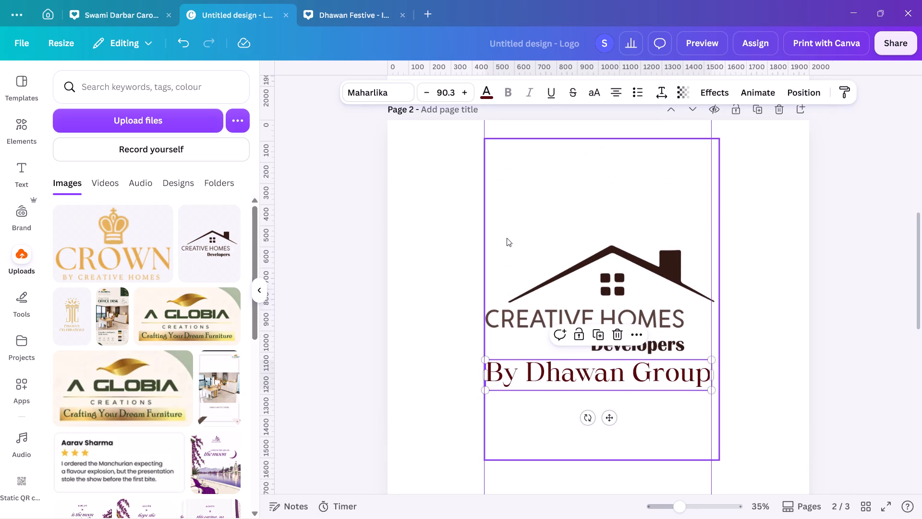
double_click(783, 358)
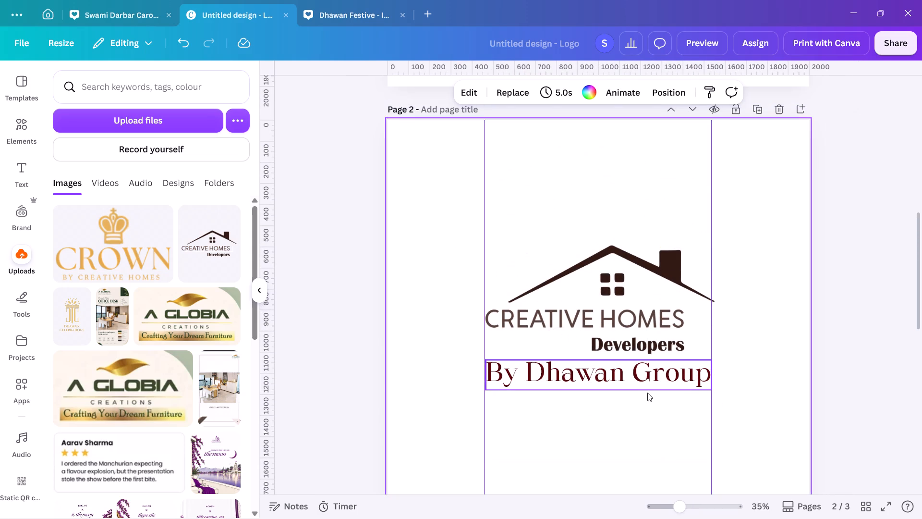
left_click(644, 394)
double_click(776, 395)
Ungroup the Crown logo and its "By Dhawan Group" line on page 3.
scroll(776, 395, "down", 3)
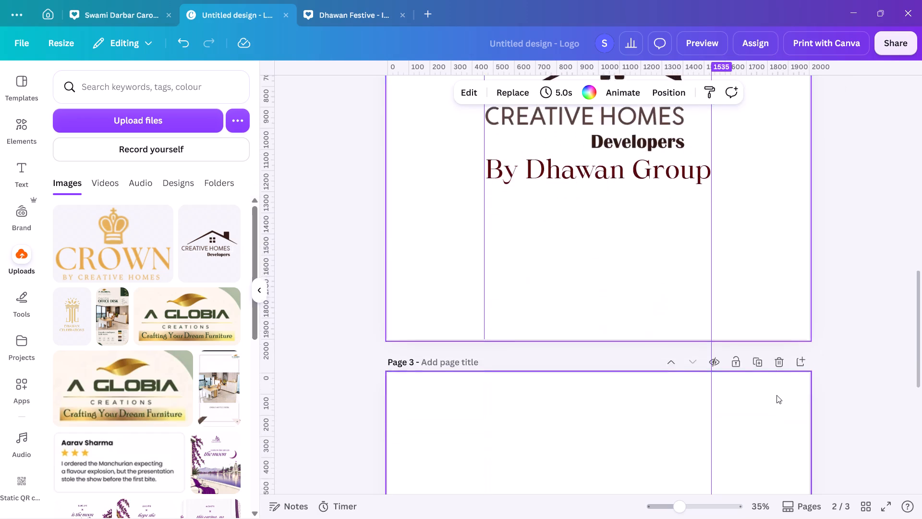
scroll(776, 395, "down", 2)
left_click(664, 369)
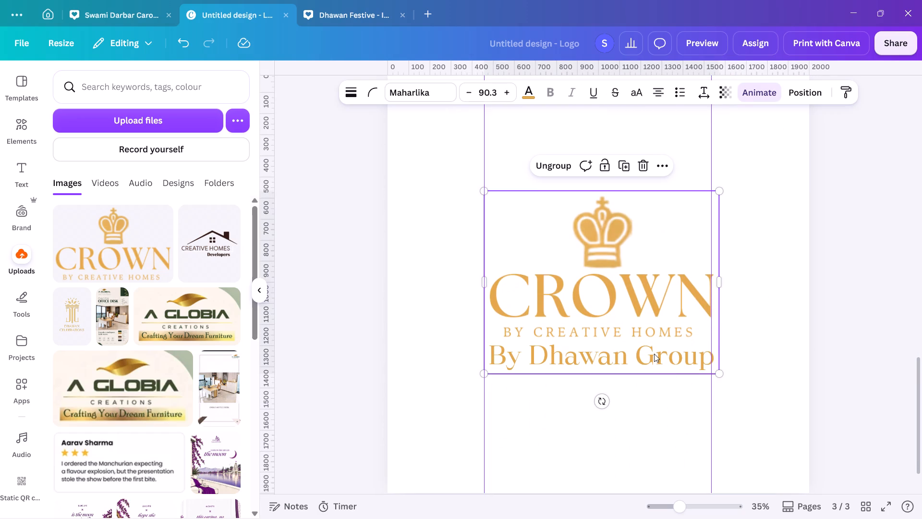
left_click(654, 354)
left_click(566, 320)
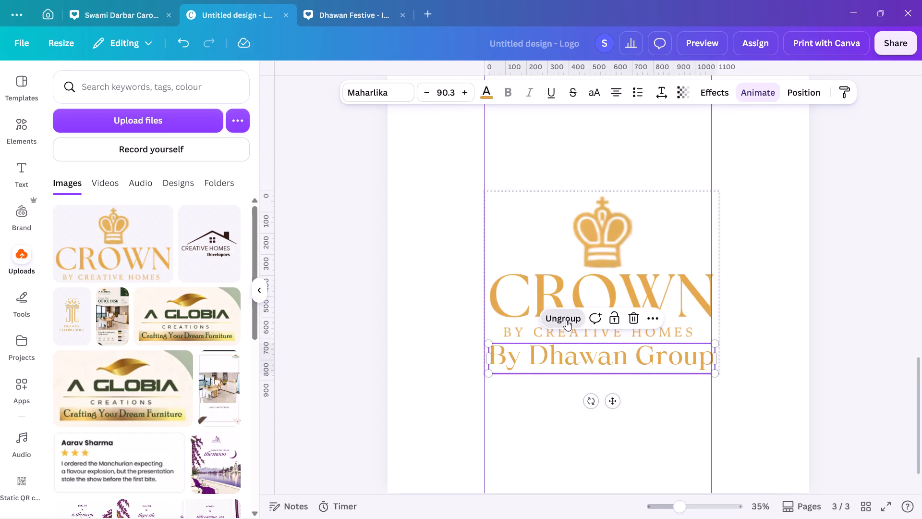
double_click(748, 342)
Scale down the Crown logo image so its frame fits between the two vertical guides.
left_click(679, 310)
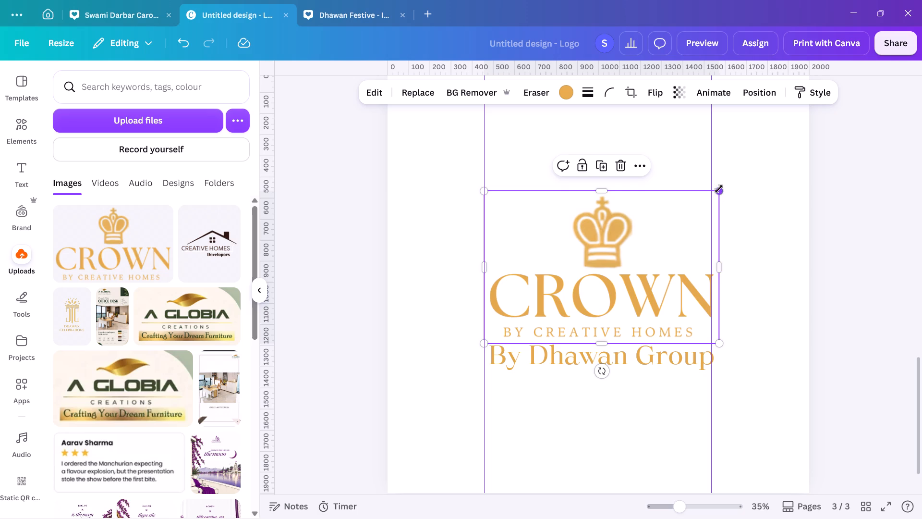
left_click_drag(719, 187, 712, 192)
double_click(759, 298)
Scale down the "By Dhawan Group" line under the Crown logo to size 89 so it ends at the guide.
scroll(691, 358, "down", 1)
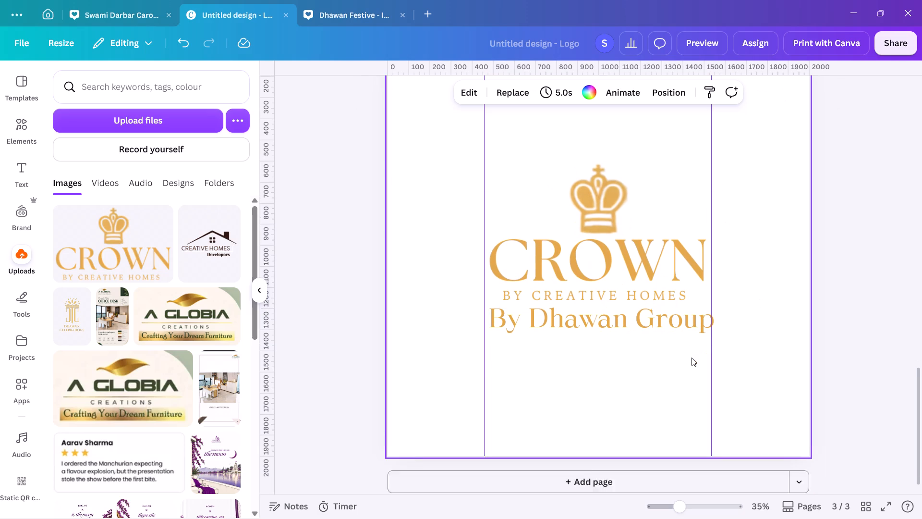
scroll(691, 358, "down", 1)
left_click(696, 312)
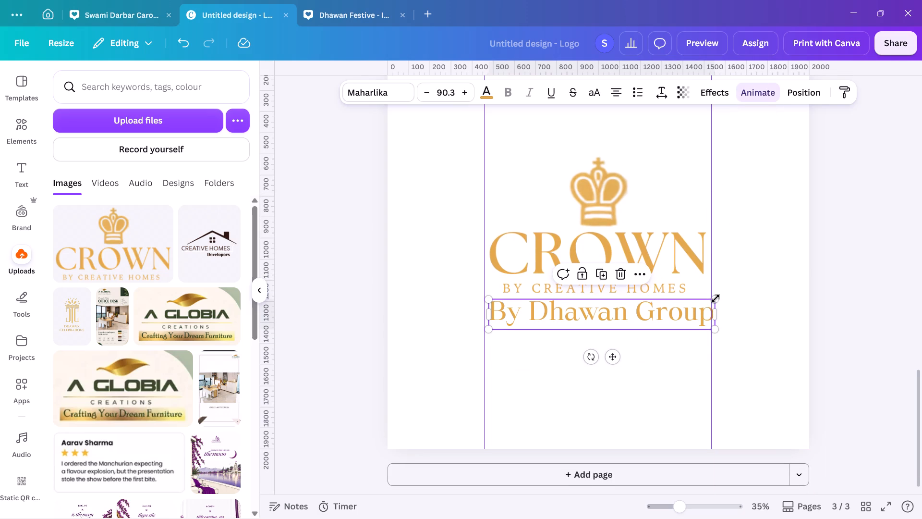
left_click_drag(717, 297, 712, 299)
double_click(751, 320)
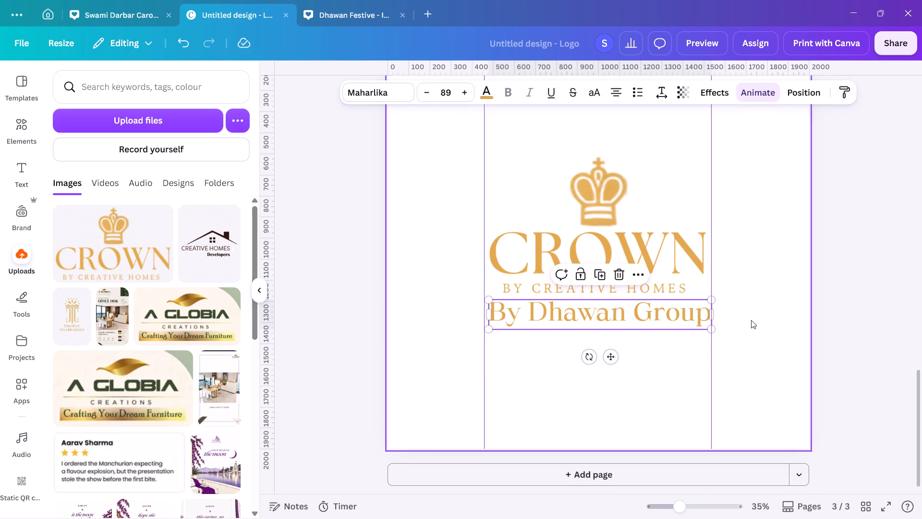
Group the Crown logo with its "By Dhawan Group" line and align the group to the page's vertical middle.
left_click_drag(725, 196, 596, 364)
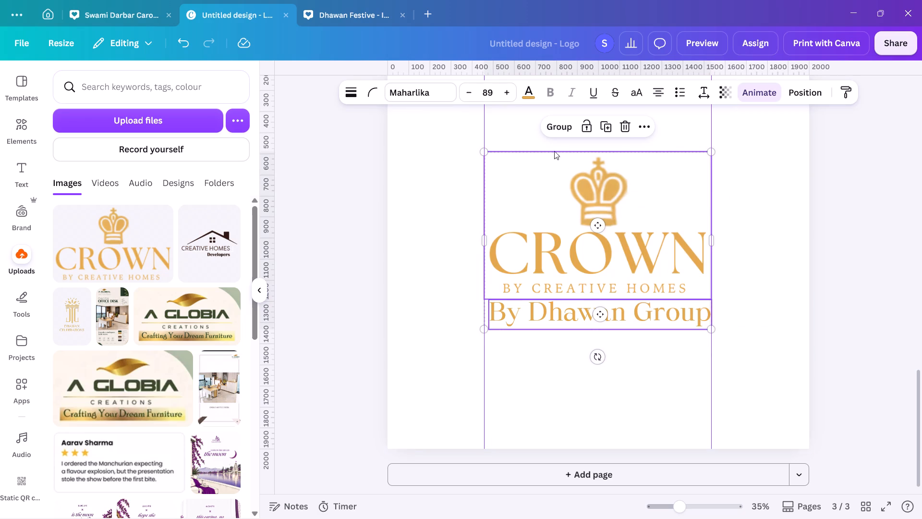
left_click(553, 131)
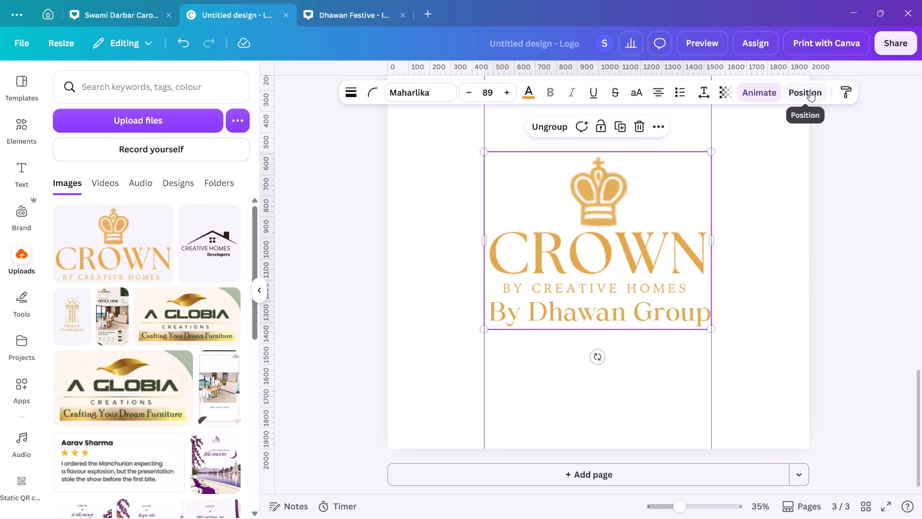
left_click(810, 91)
left_click(98, 252)
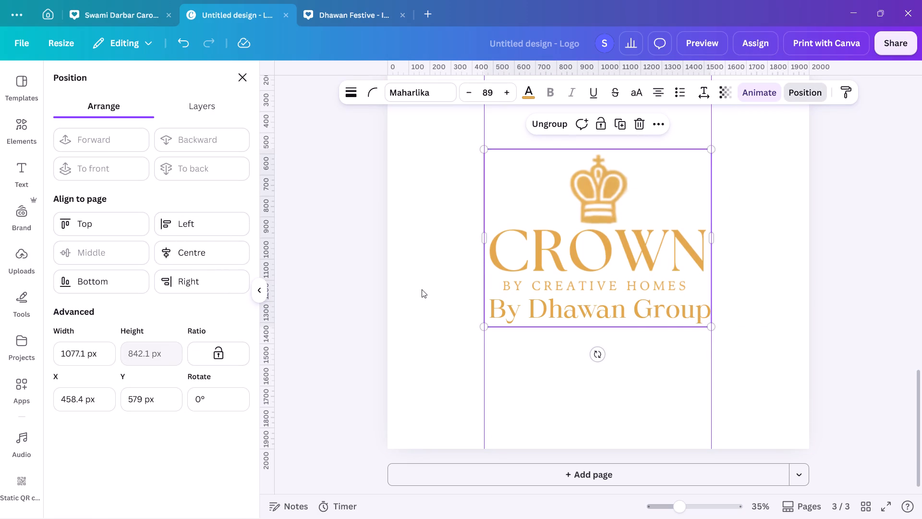
Group the Creative Homes logo with its "By Dhawan Group" line and align the group to the page's vertical middle.
scroll(422, 289, "up", 6)
left_click_drag(422, 289, 605, 372)
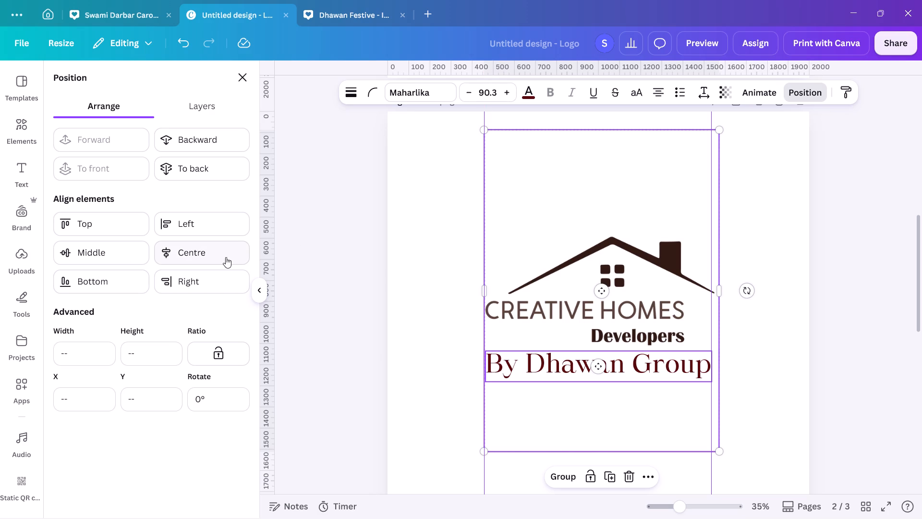
left_click(564, 475)
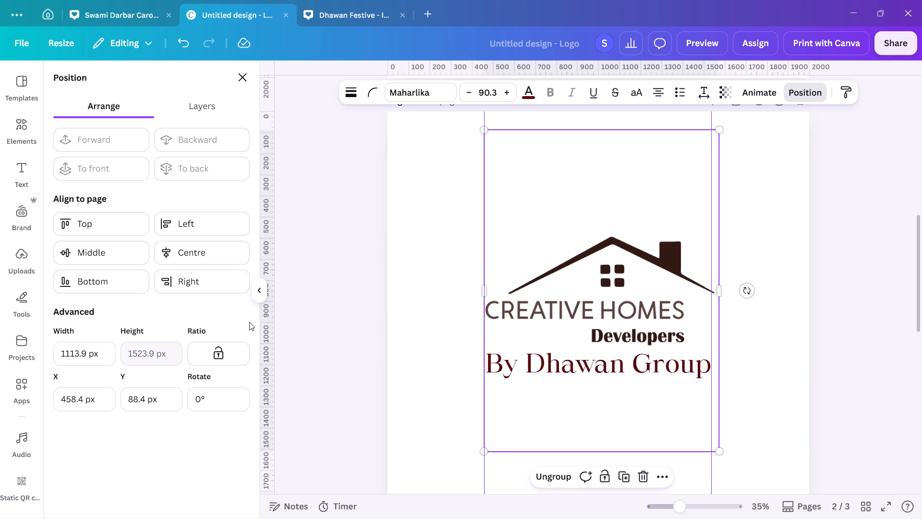
left_click(93, 248)
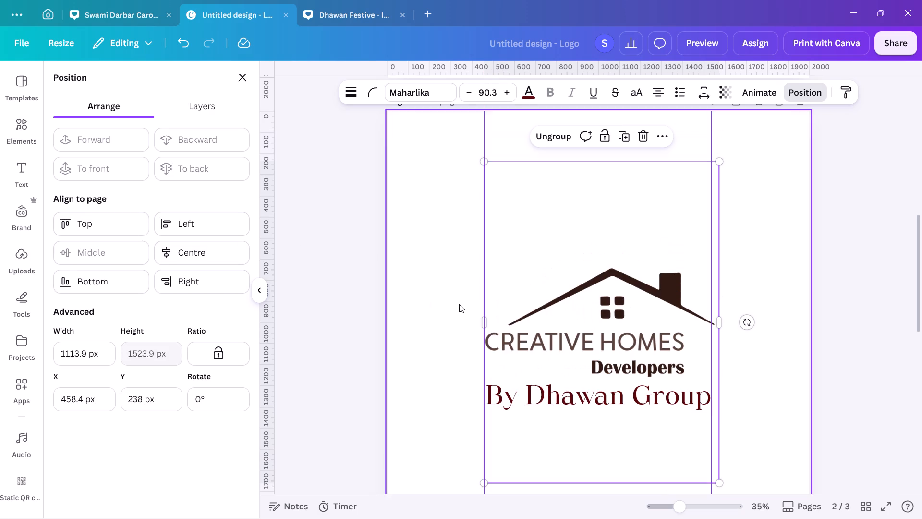
double_click(736, 181)
Change the outline of the "BY DHAWAN GROUP" text on the Dhawan Celebrations page to black with thickness 1.
scroll(736, 181, "up", 4)
scroll(736, 181, "down", 1)
scroll(736, 181, "up", 3)
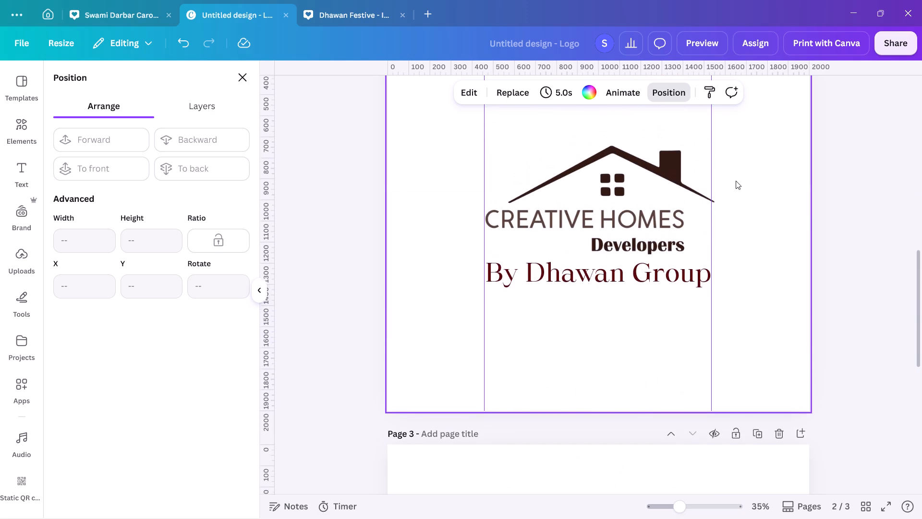
scroll(736, 181, "up", 2)
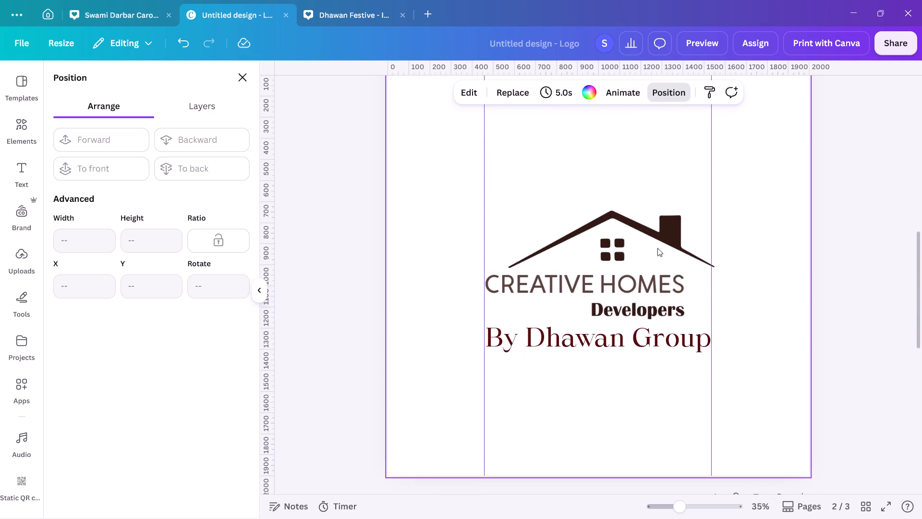
double_click(792, 292)
scroll(801, 313, "up", 5)
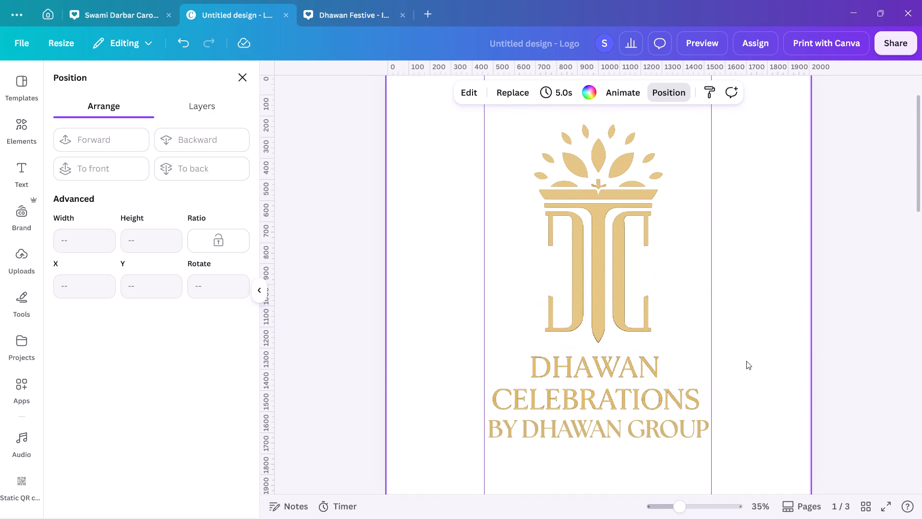
left_click(592, 424)
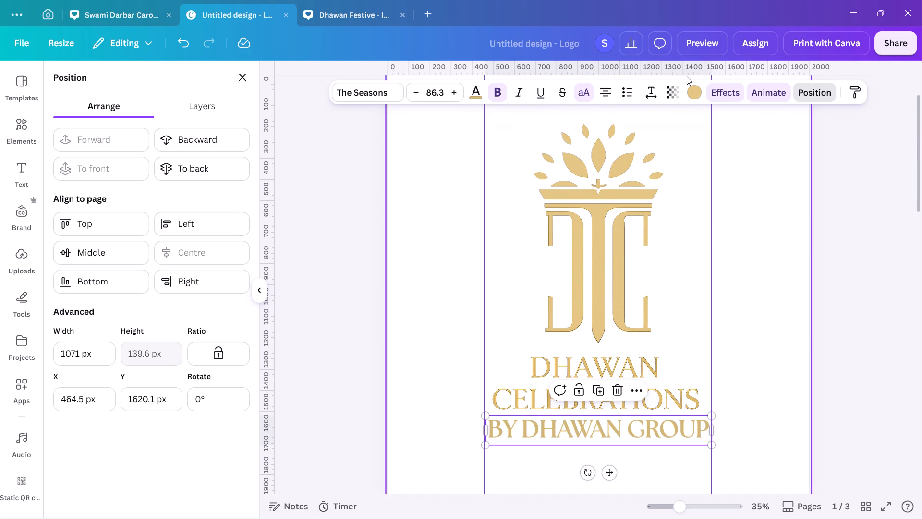
left_click(727, 89)
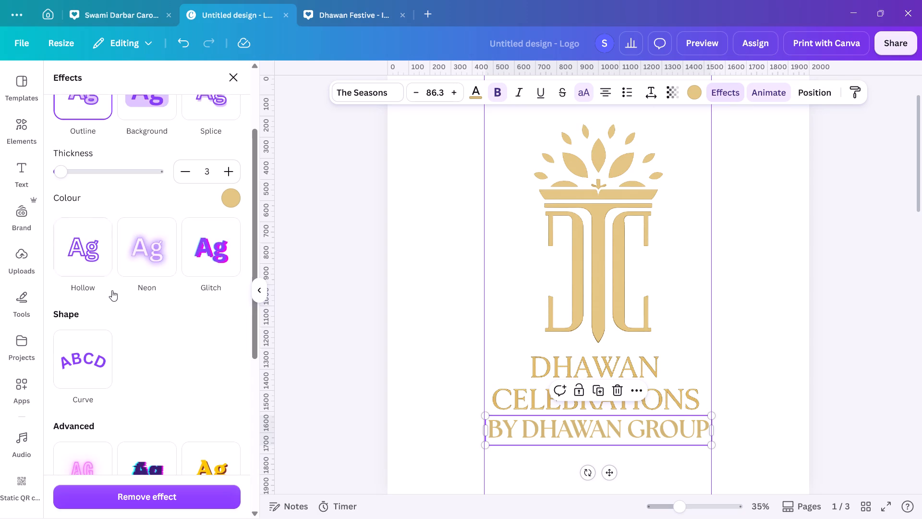
scroll(112, 290, "up", 1)
left_click(230, 274)
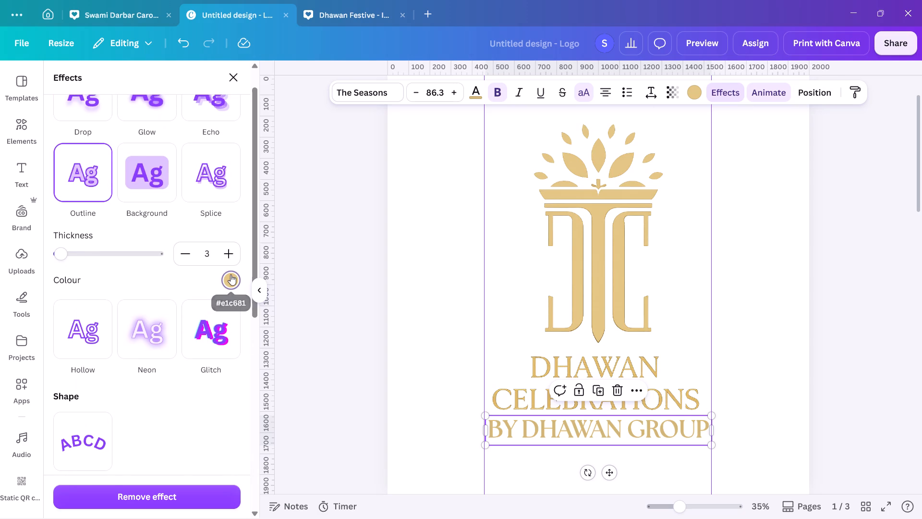
left_click(69, 385)
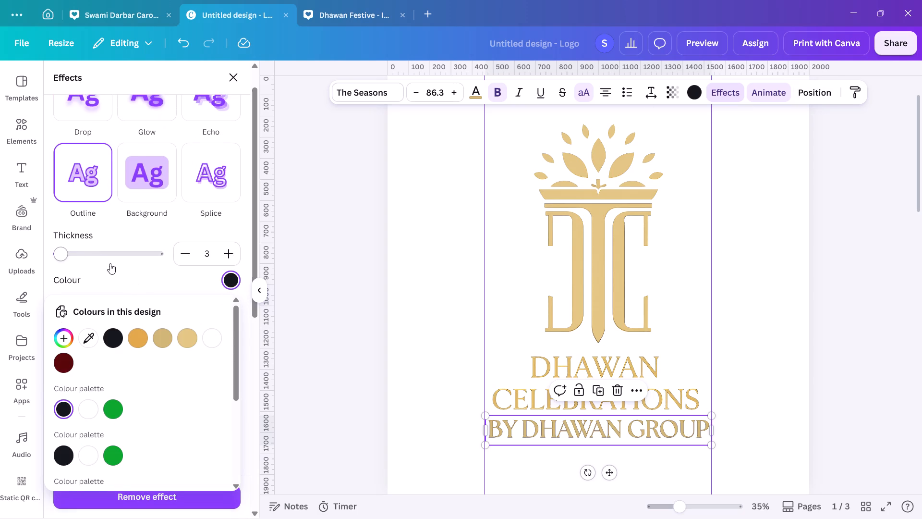
left_click(61, 252)
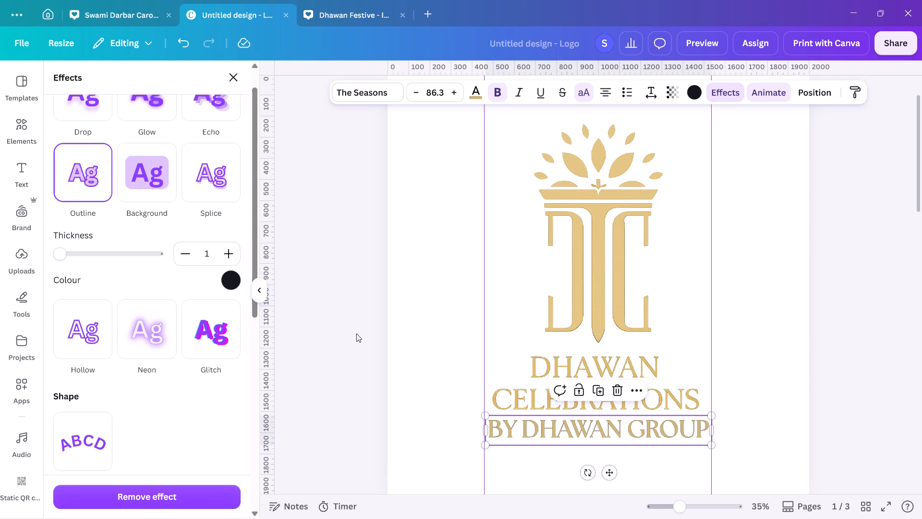
Recolour the "BY DHAWAN GROUP" text fill with the gold sampled from the logo's "CELEBRATIONS" lettering.
left_click(226, 282)
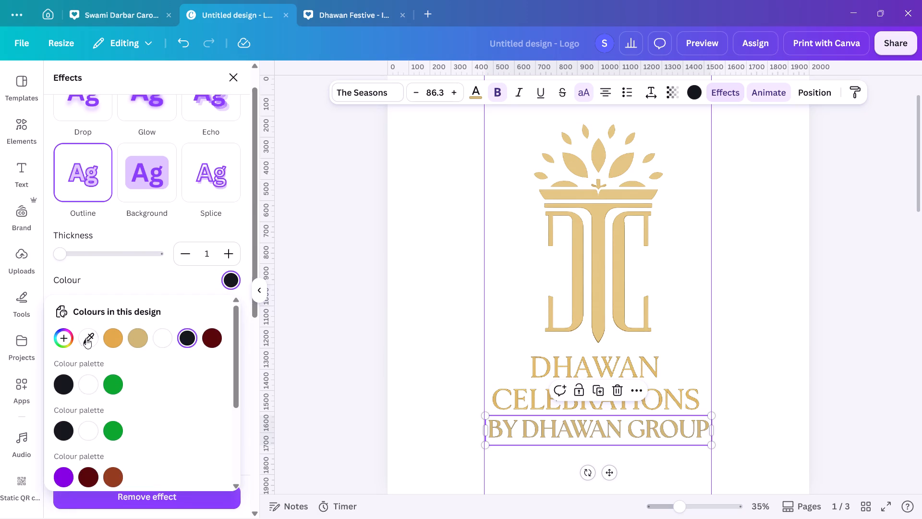
left_click(473, 93)
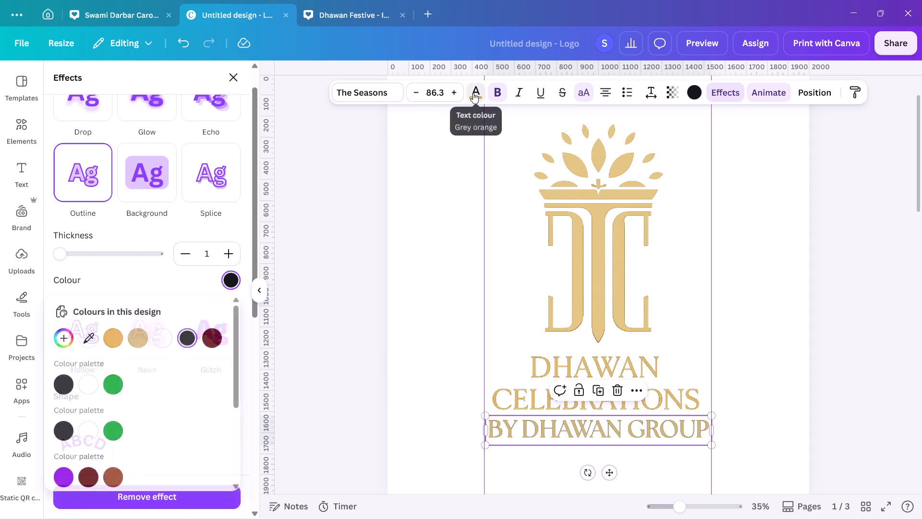
left_click(92, 166)
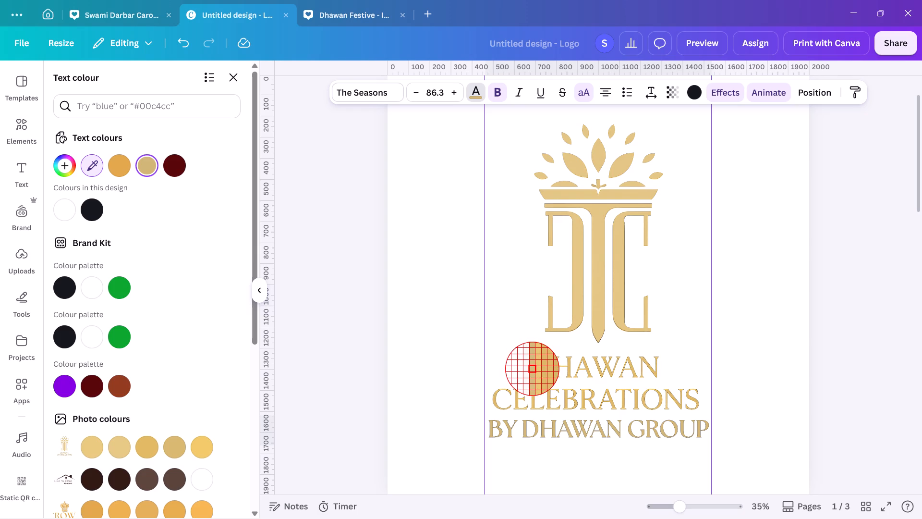
left_click(630, 391)
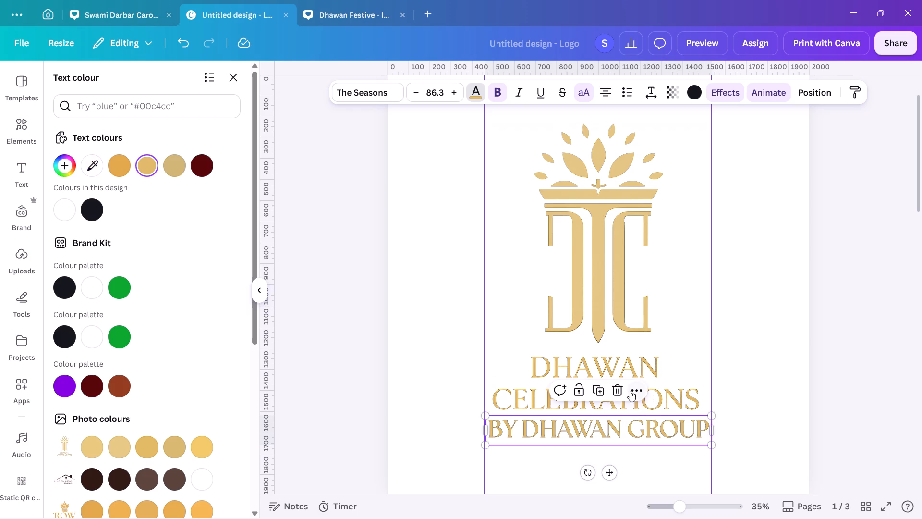
double_click(772, 405)
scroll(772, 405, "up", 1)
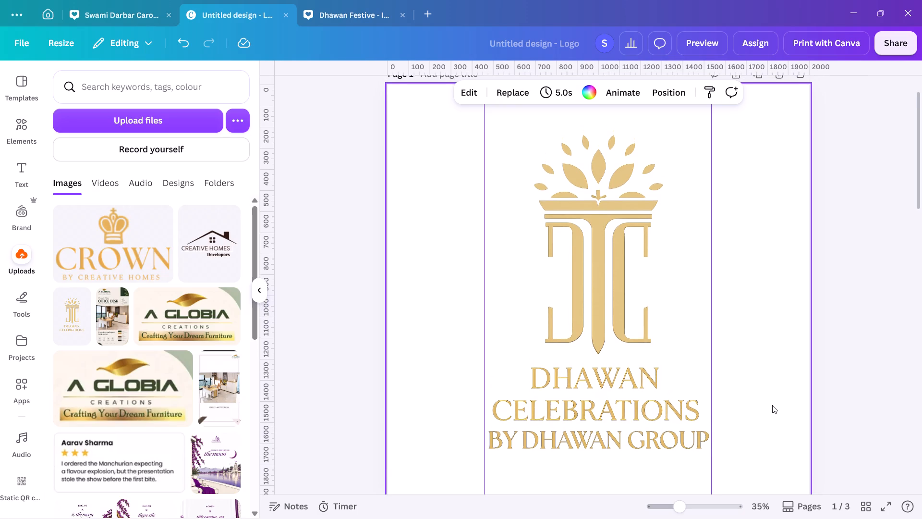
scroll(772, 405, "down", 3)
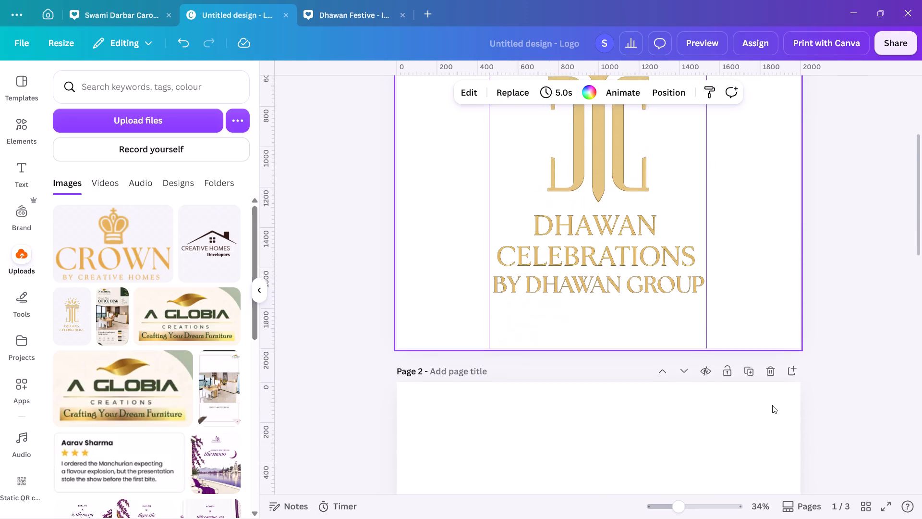
Add a blank page after the Crown logo page.
scroll(772, 405, "down", 3)
scroll(772, 405, "up", 10)
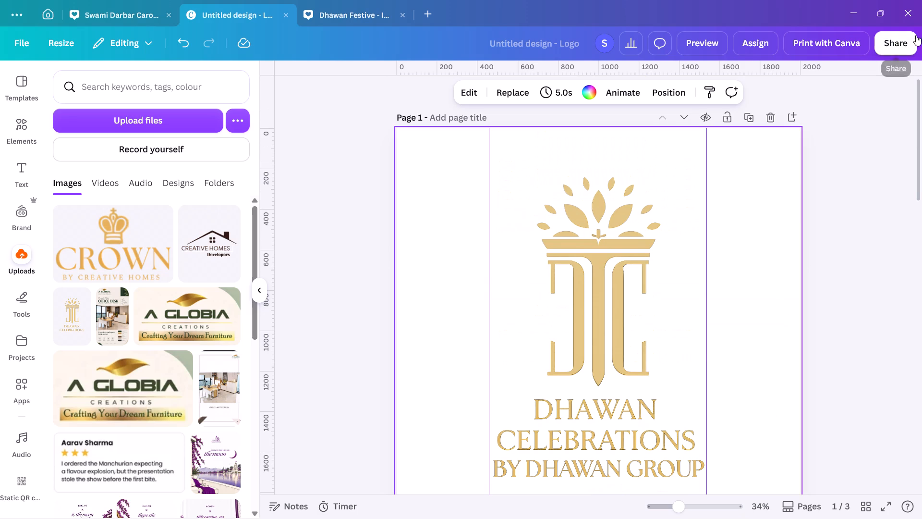
scroll(767, 208, "down", 12)
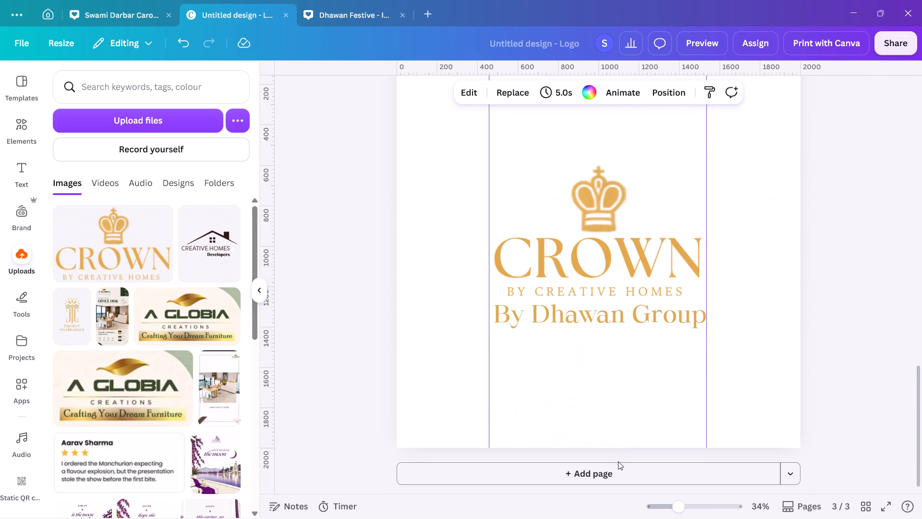
left_click(616, 474)
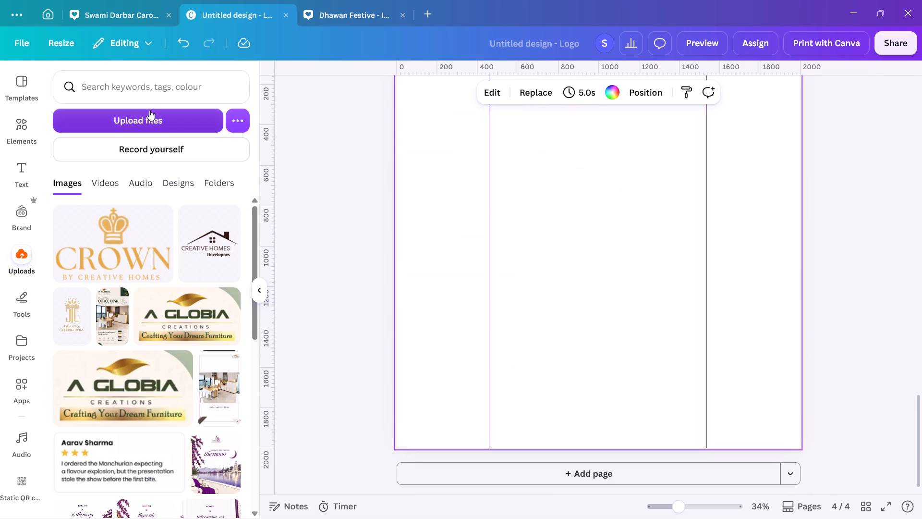
Upload the maroon version of the Dhawan Celebrations logo from the Dhawan folder inside MDS.
left_click(159, 125)
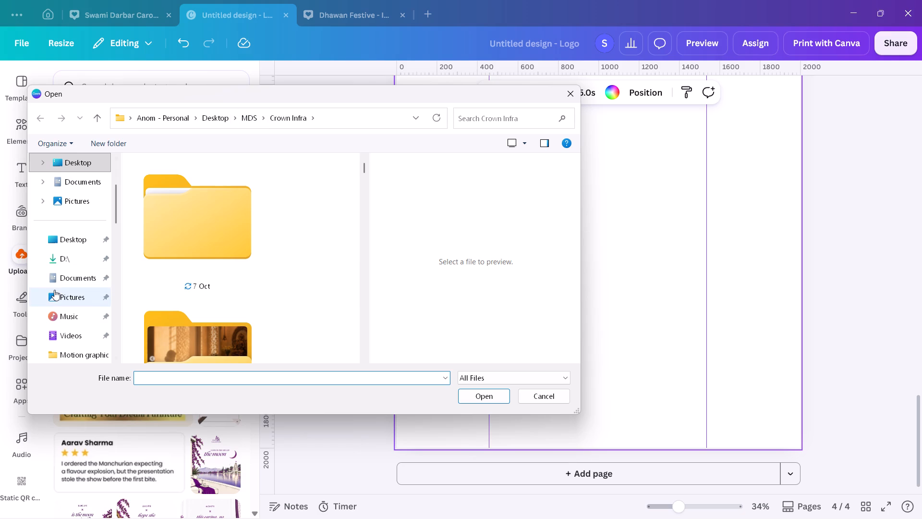
scroll(54, 290, "down", 2)
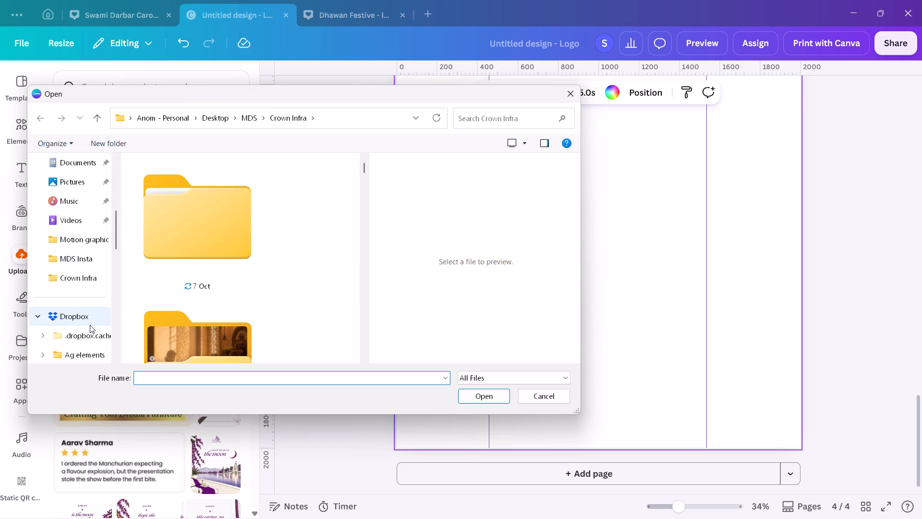
left_click(83, 272)
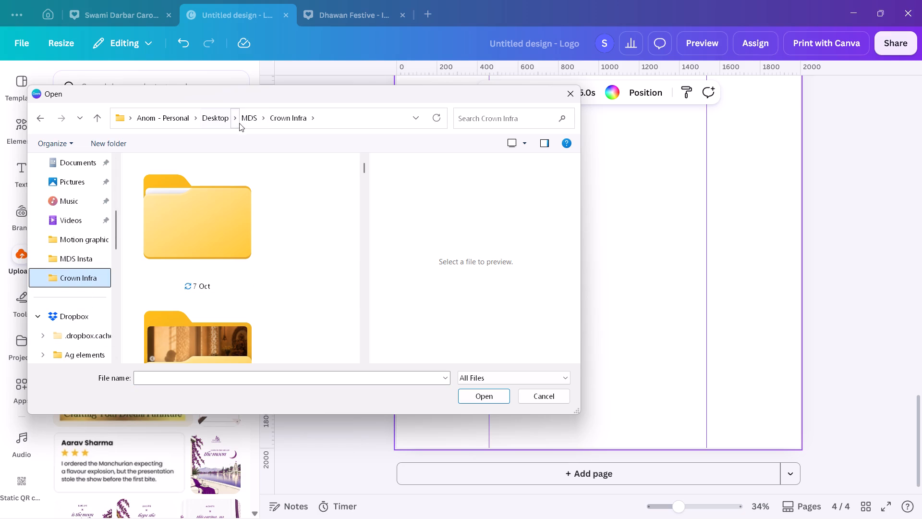
left_click(244, 121)
scroll(249, 274, "down", 1)
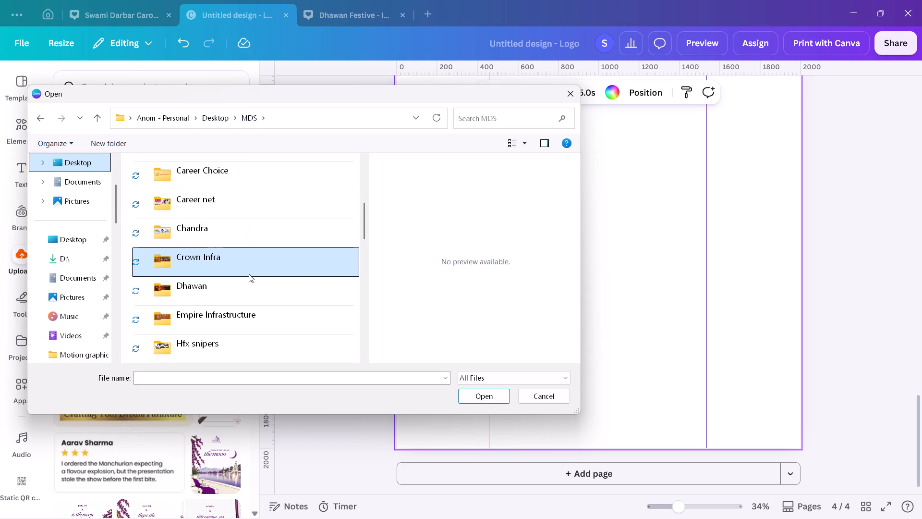
double_click(234, 211)
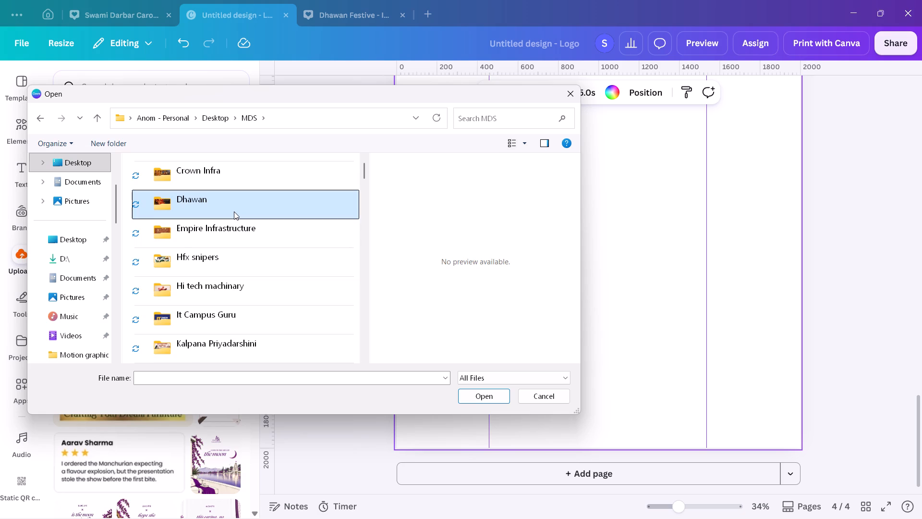
scroll(253, 288, "down", 2)
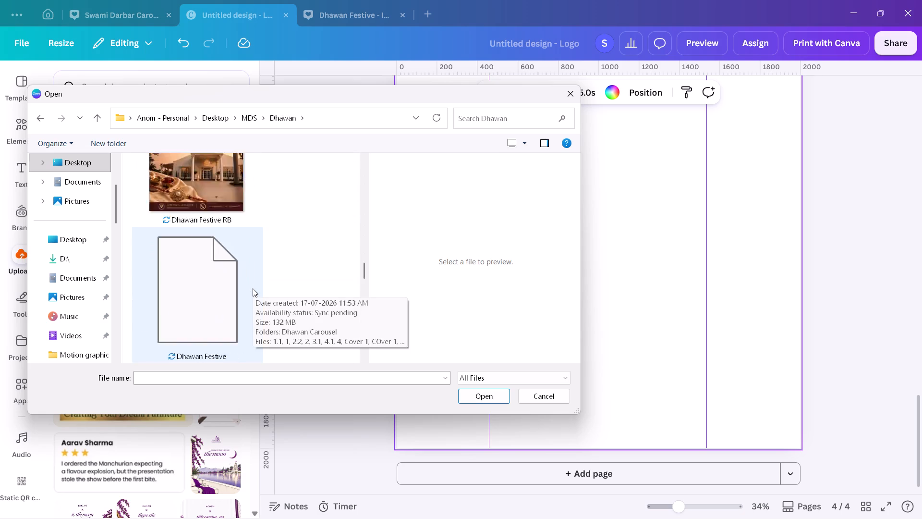
scroll(253, 288, "down", 3)
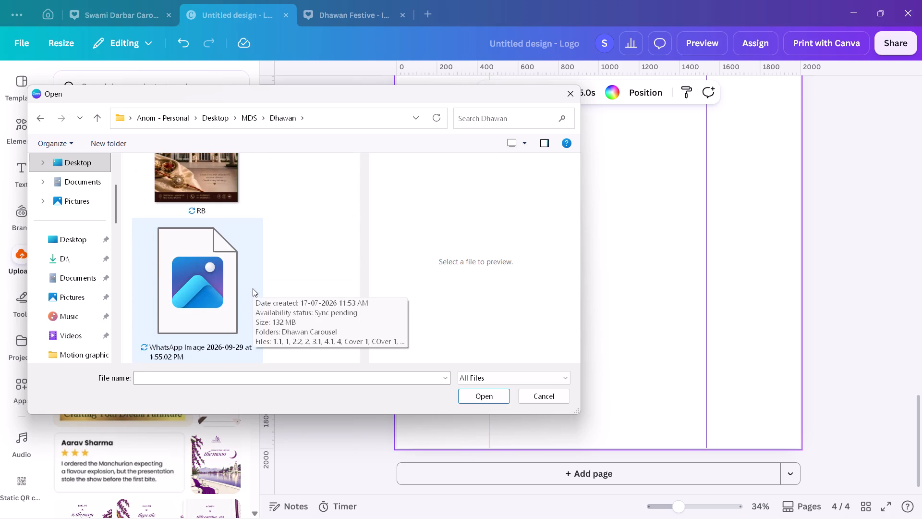
scroll(253, 288, "down", 1)
left_click_drag(370, 272, 431, 266)
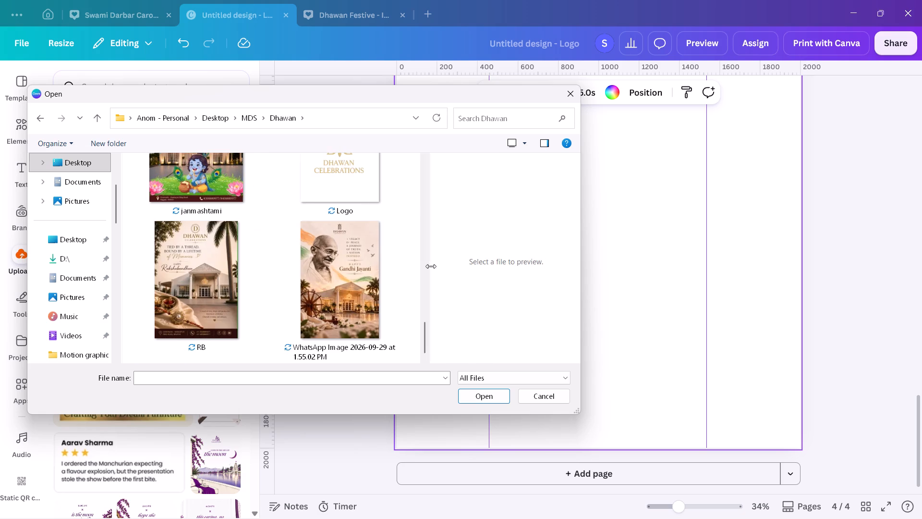
left_click_drag(431, 266, 450, 269)
scroll(327, 209, "up", 2)
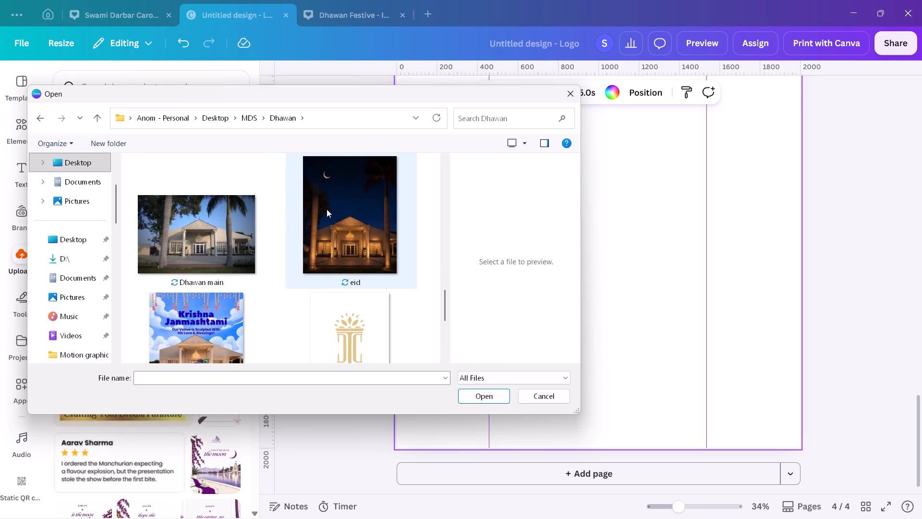
scroll(327, 209, "up", 2)
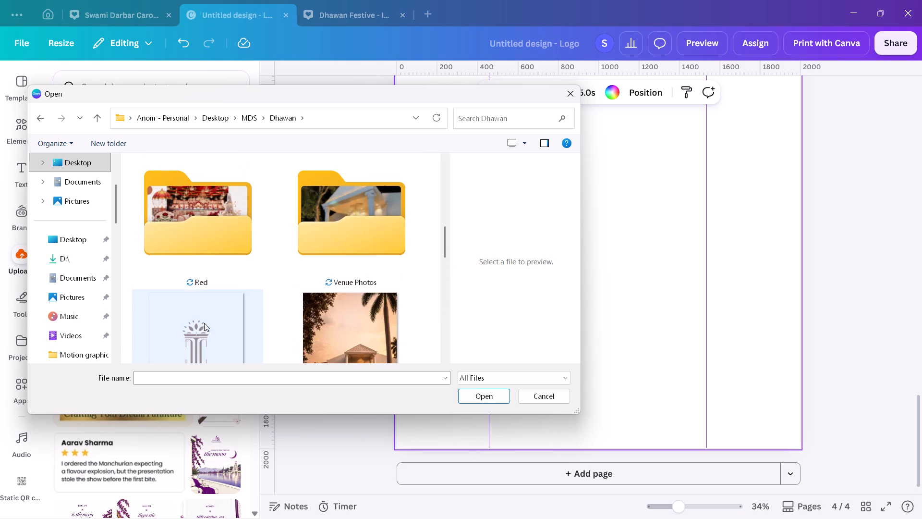
left_click(199, 326)
left_click(477, 394)
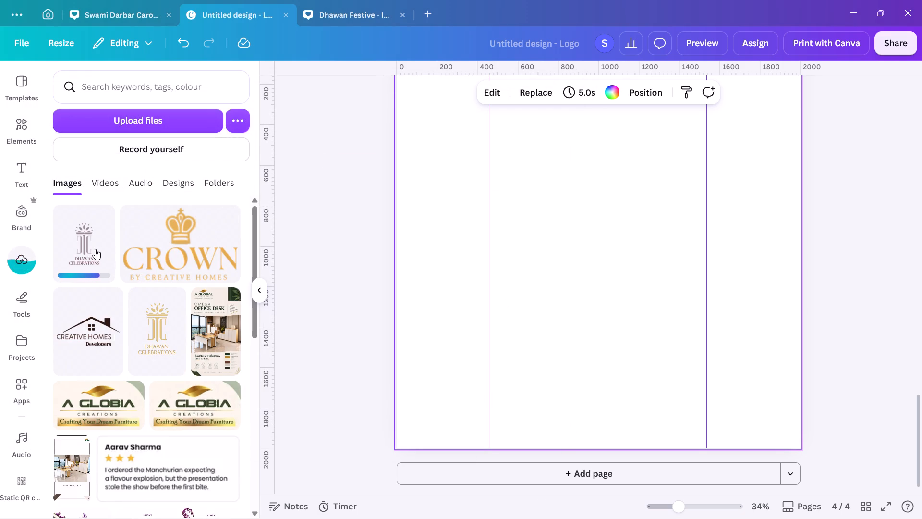
Place the uploaded maroon logo and move it from the last page onto a new page inserted directly after page 1.
left_click(95, 249)
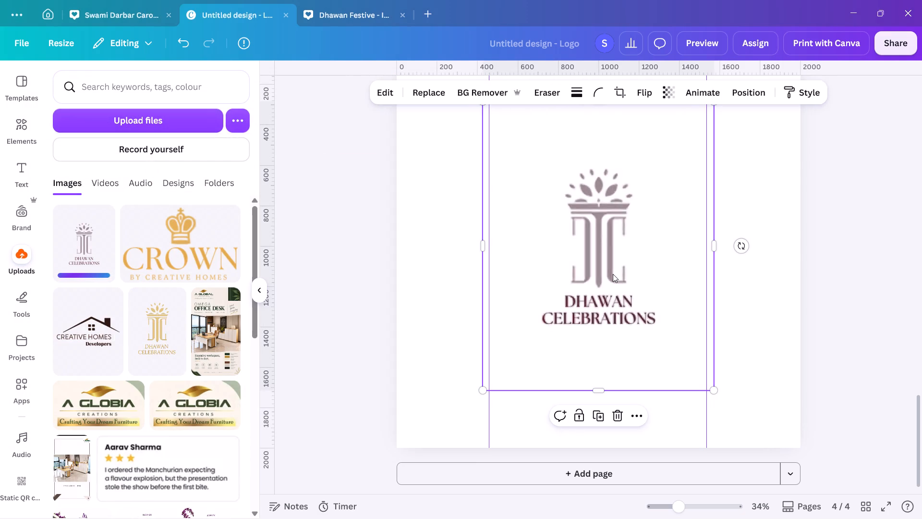
key("ctrl+x")
scroll(613, 274, "up", 8)
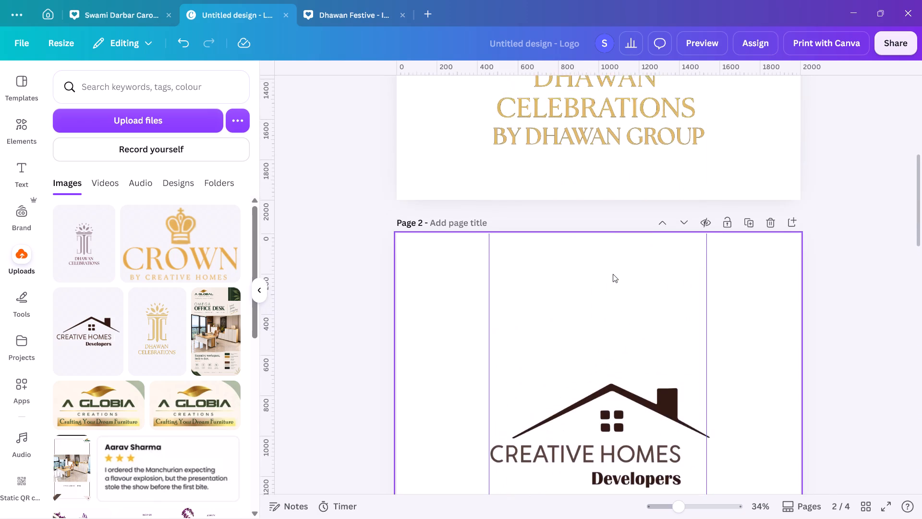
scroll(613, 274, "up", 4)
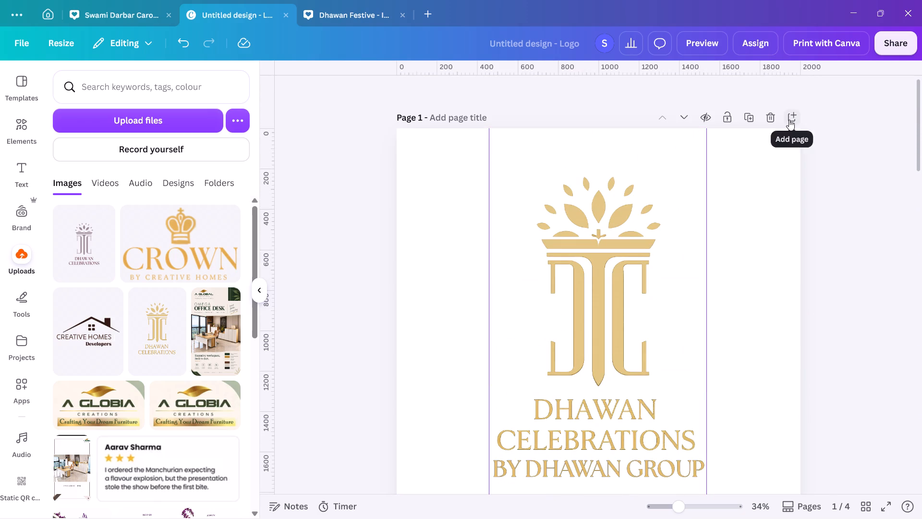
left_click(789, 120)
left_click(611, 274)
key("ctrl+v")
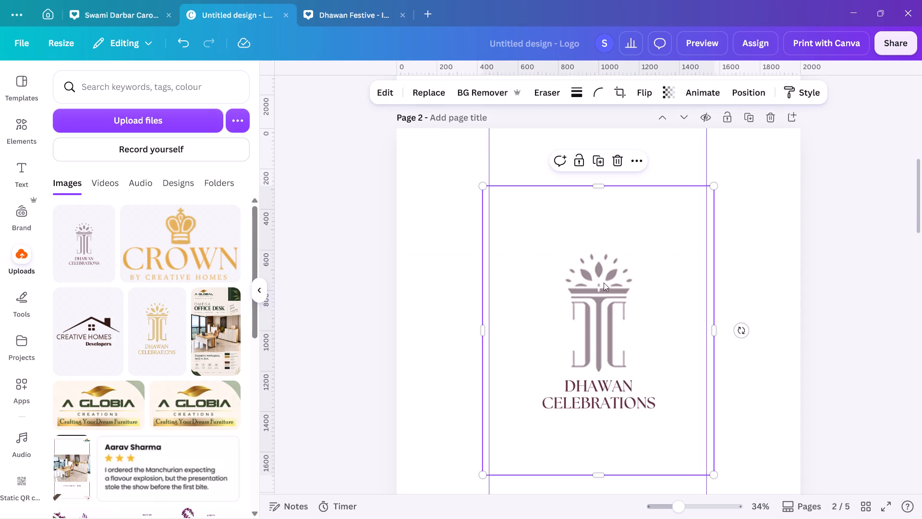
Crop the empty side margins of the maroon logo to the edges of its "CELEBRATIONS" lettering, about 570 wide.
left_click_drag(593, 371, 608, 356)
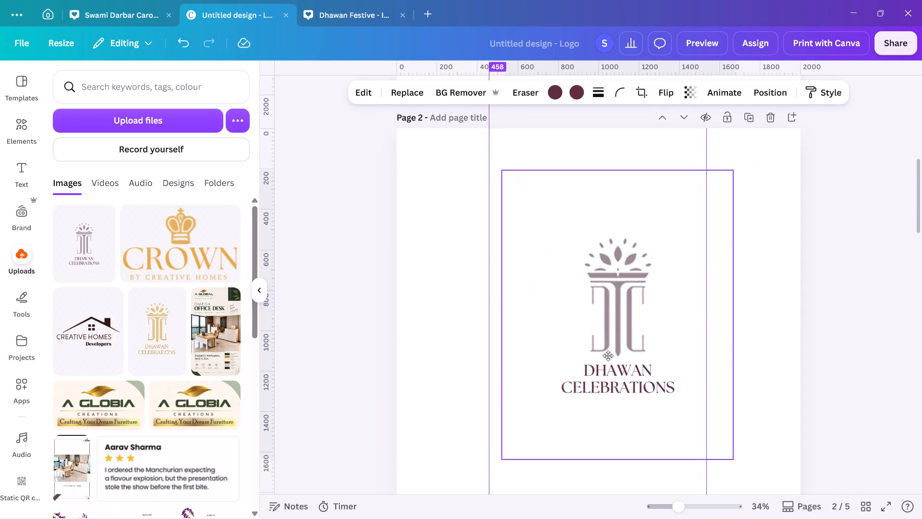
left_click_drag(608, 356, 617, 350)
scroll(617, 350, "up", 3)
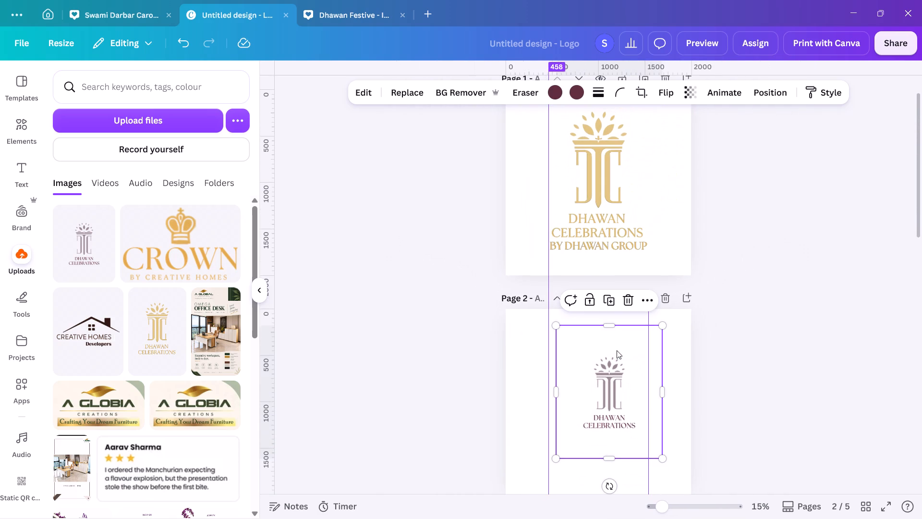
left_click_drag(607, 387, 603, 383)
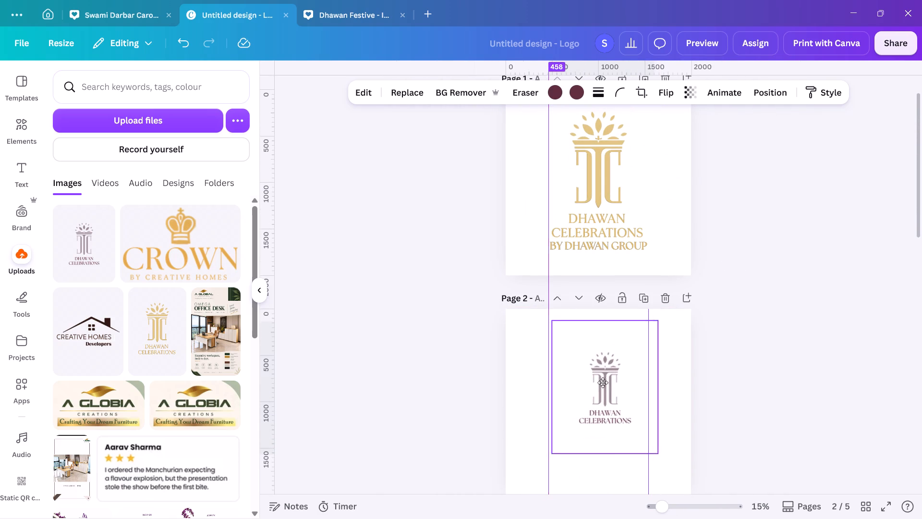
left_click_drag(603, 383, 609, 383)
left_click_drag(560, 383, 590, 378)
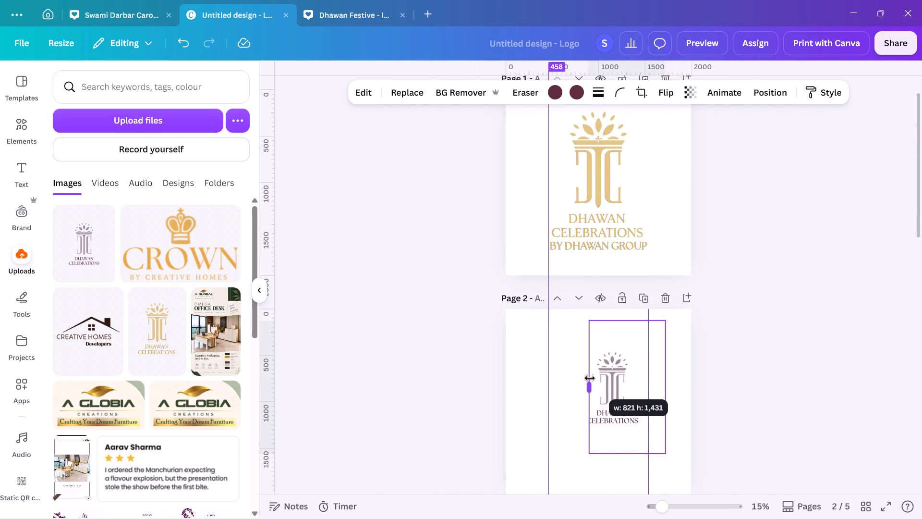
left_click_drag(590, 378, 586, 377)
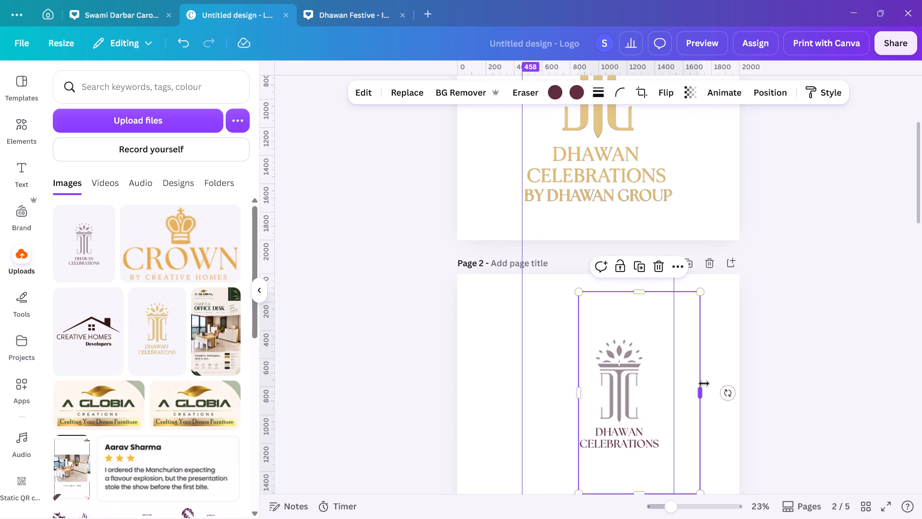
left_click_drag(704, 383, 664, 380)
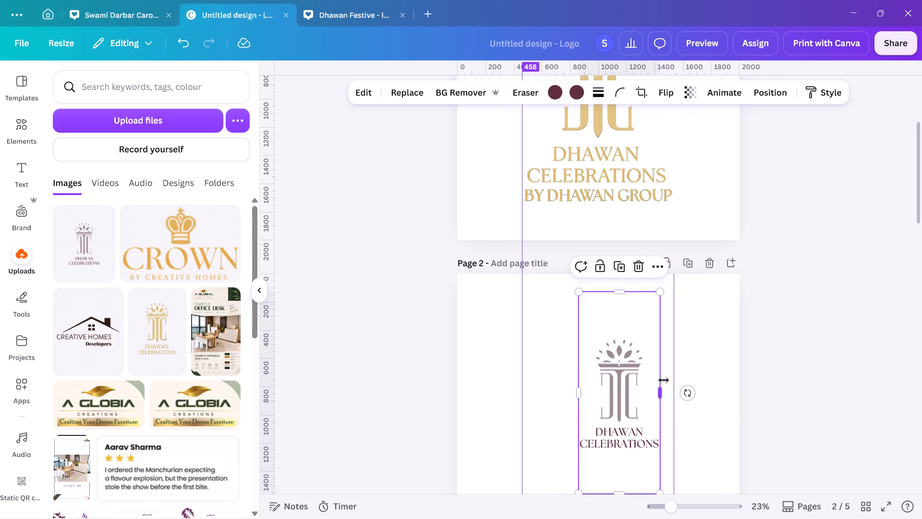
scroll(664, 380, "down", 2)
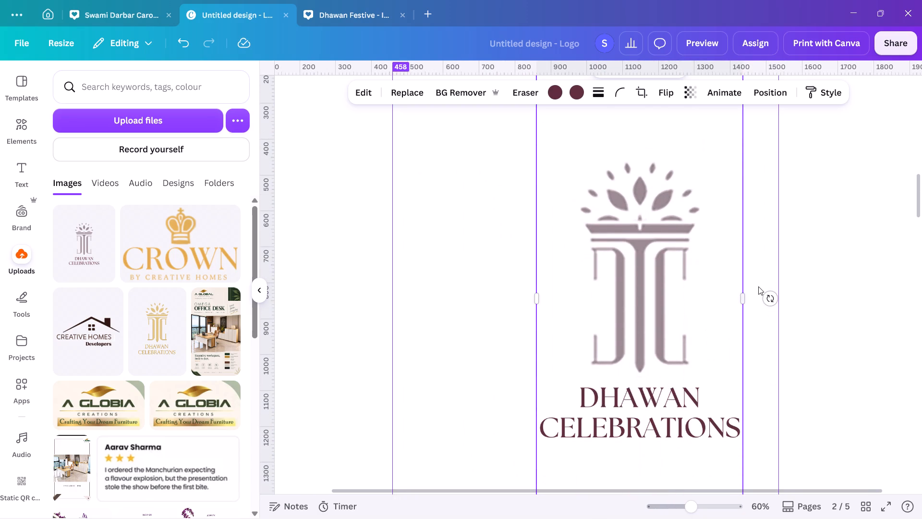
left_click(743, 291)
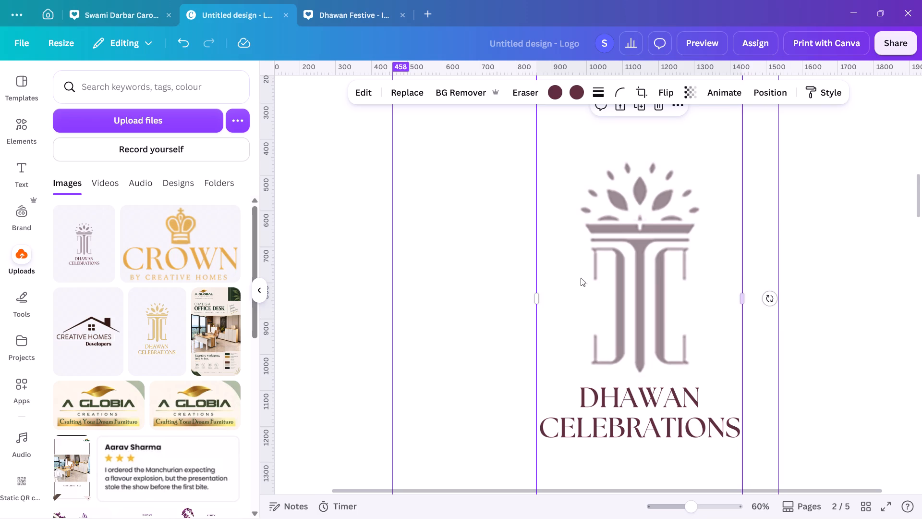
left_click(536, 300)
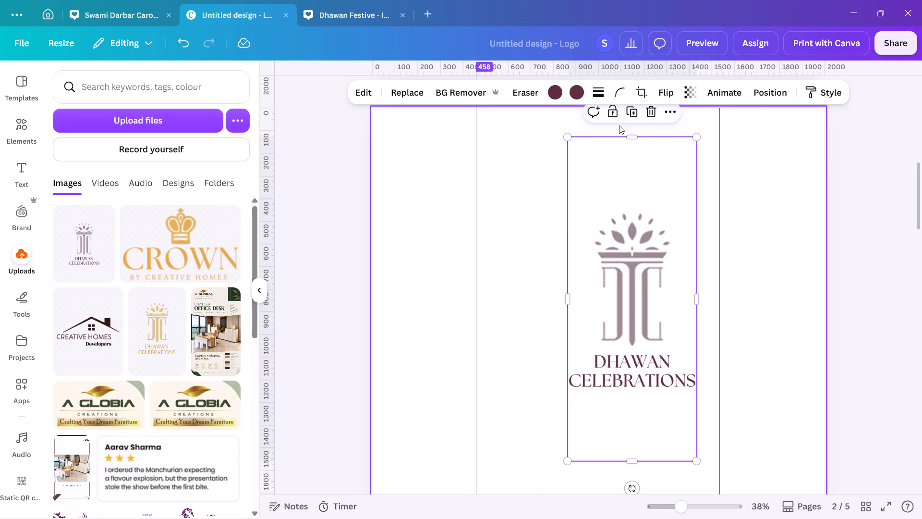
Crop the maroon logo's empty space above the leaves and below the "CELEBRATIONS" lettering.
left_click_drag(627, 139, 650, 211)
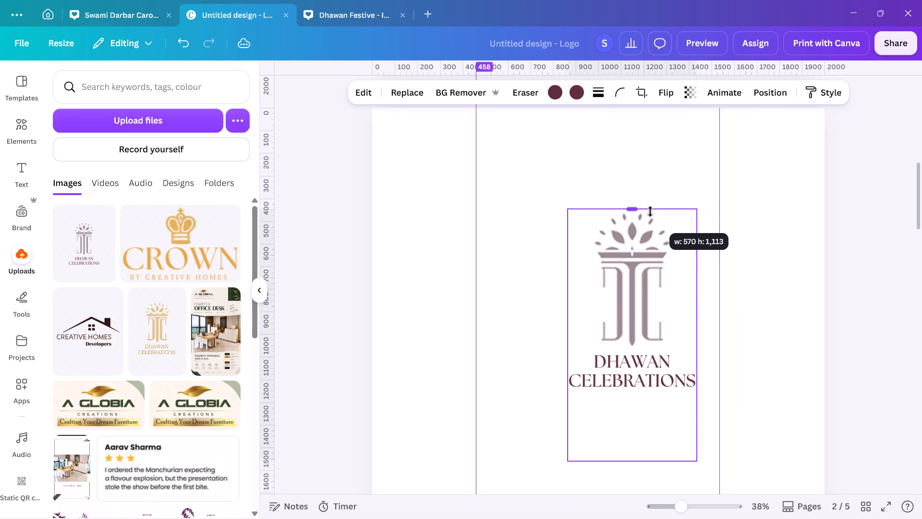
left_click_drag(650, 211, 651, 213)
scroll(651, 213, "down", 1)
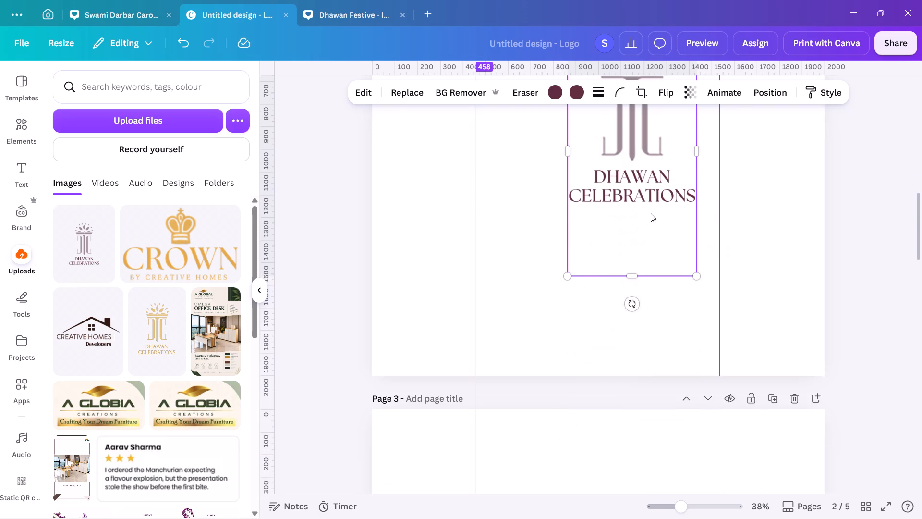
scroll(651, 213, "down", 1)
left_click_drag(633, 272, 648, 208)
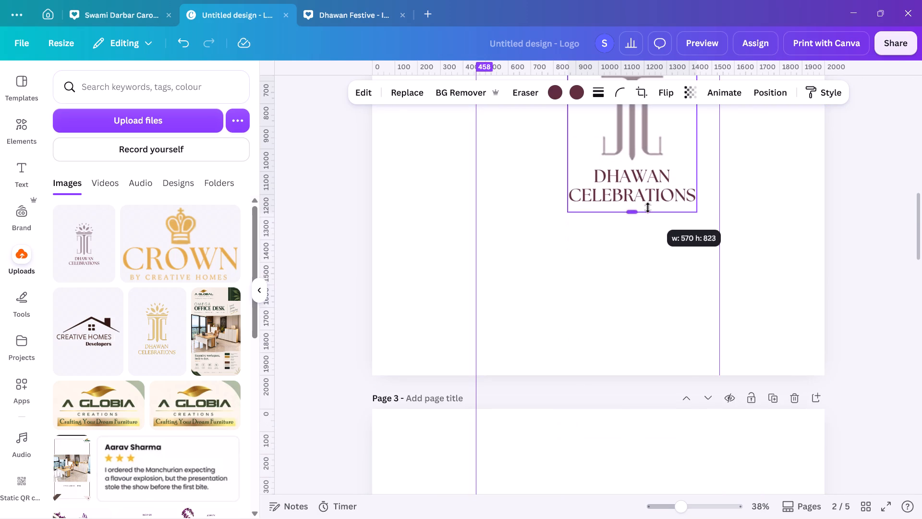
left_click_drag(648, 208, 647, 201)
Align the cropped maroon logo to the left vertical guide at 458 and enlarge it proportionally to reach the right guide.
scroll(647, 201, "up", 3)
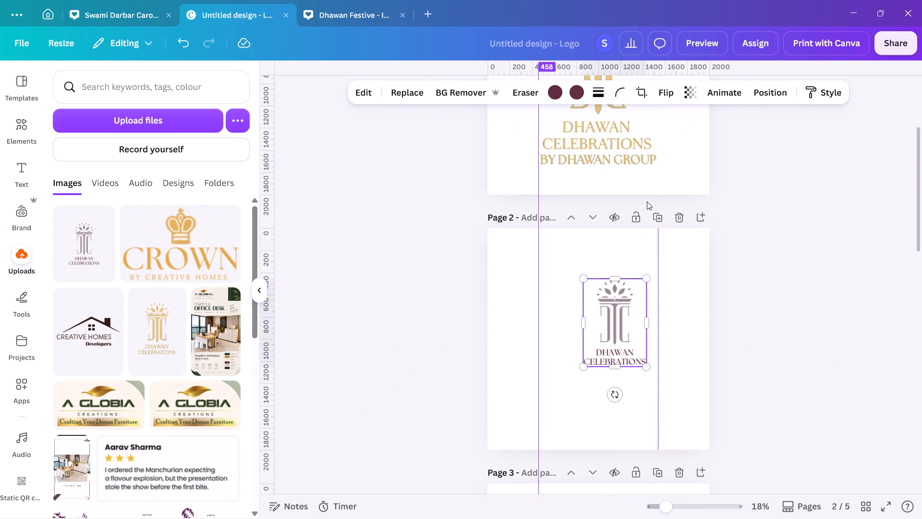
left_click_drag(626, 343, 582, 310)
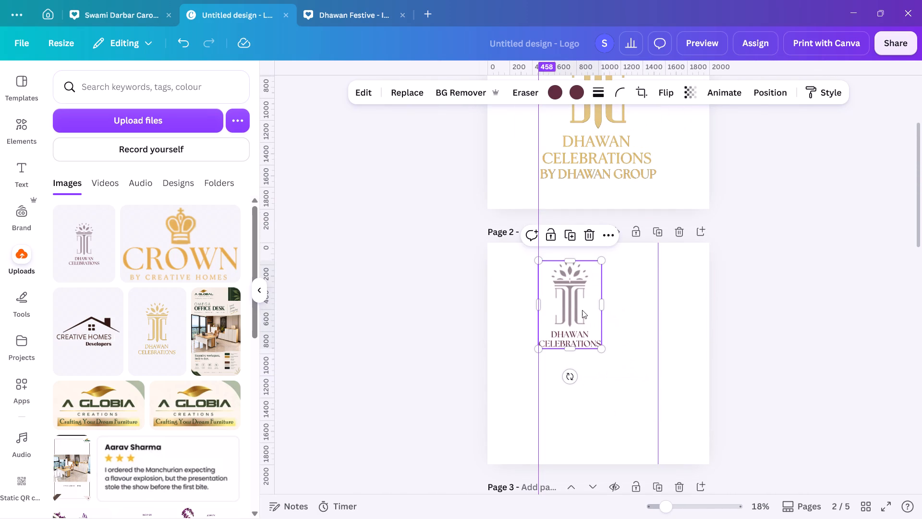
left_click_drag(601, 348, 723, 373)
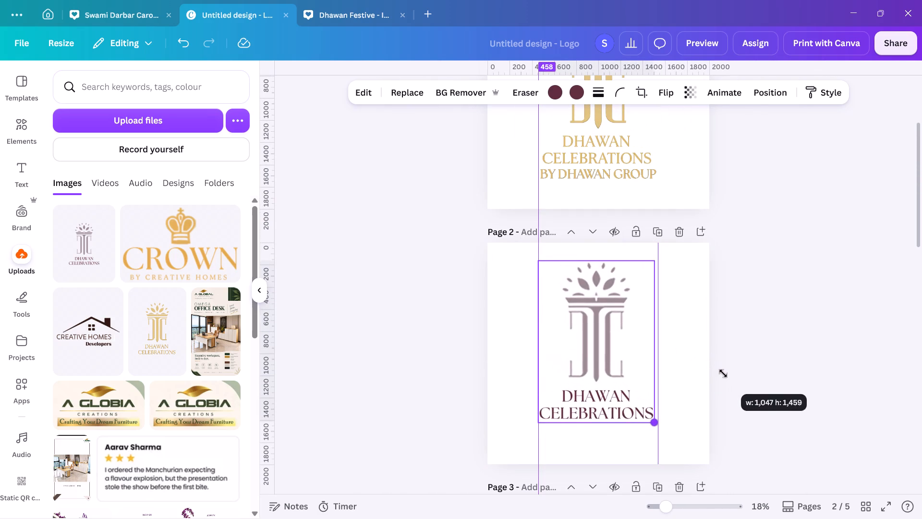
left_click_drag(723, 373, 724, 375)
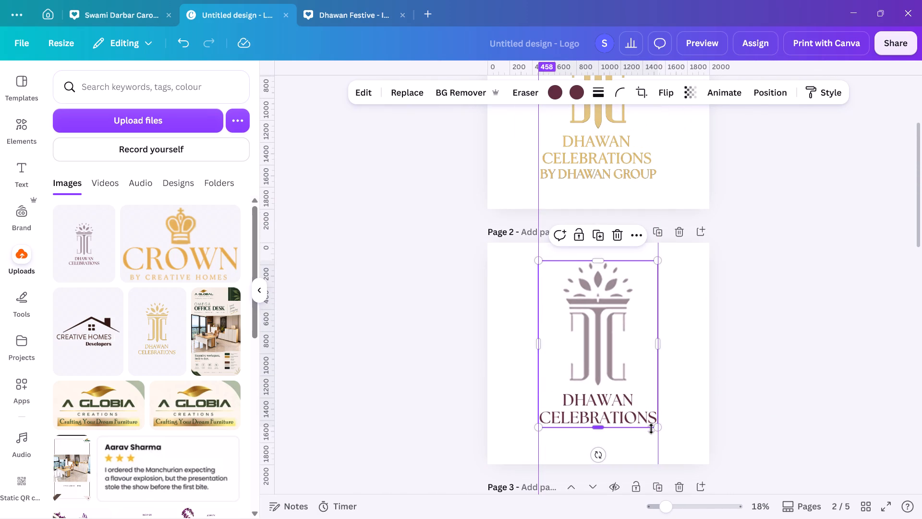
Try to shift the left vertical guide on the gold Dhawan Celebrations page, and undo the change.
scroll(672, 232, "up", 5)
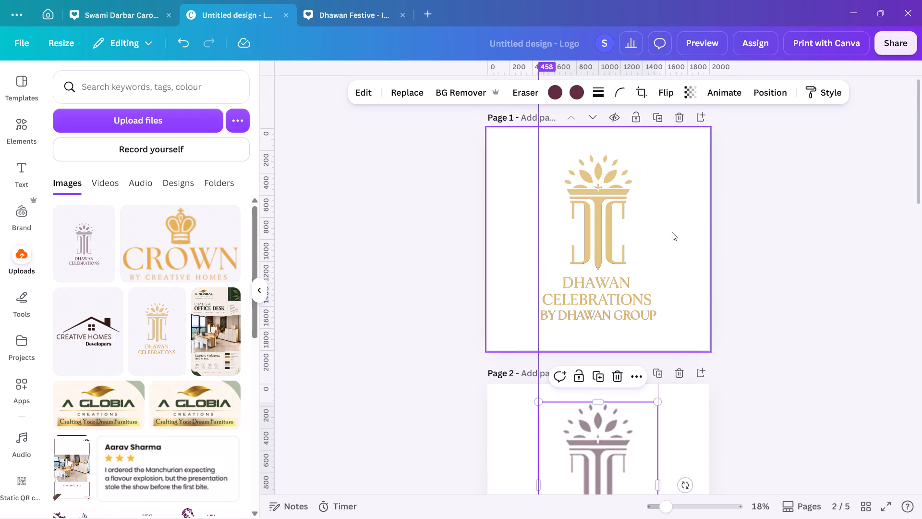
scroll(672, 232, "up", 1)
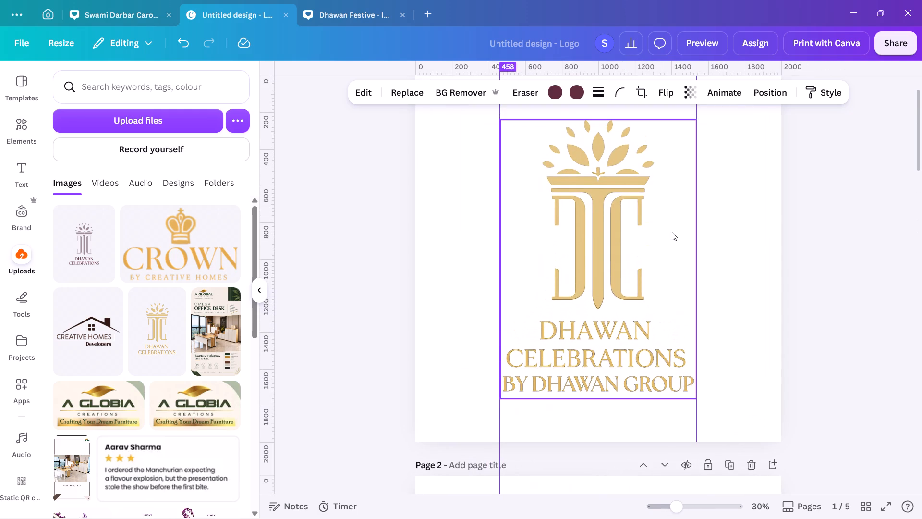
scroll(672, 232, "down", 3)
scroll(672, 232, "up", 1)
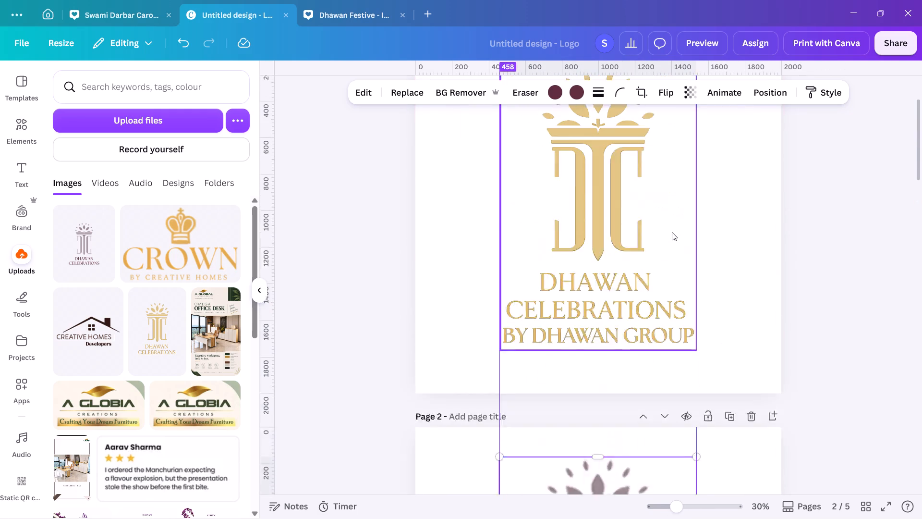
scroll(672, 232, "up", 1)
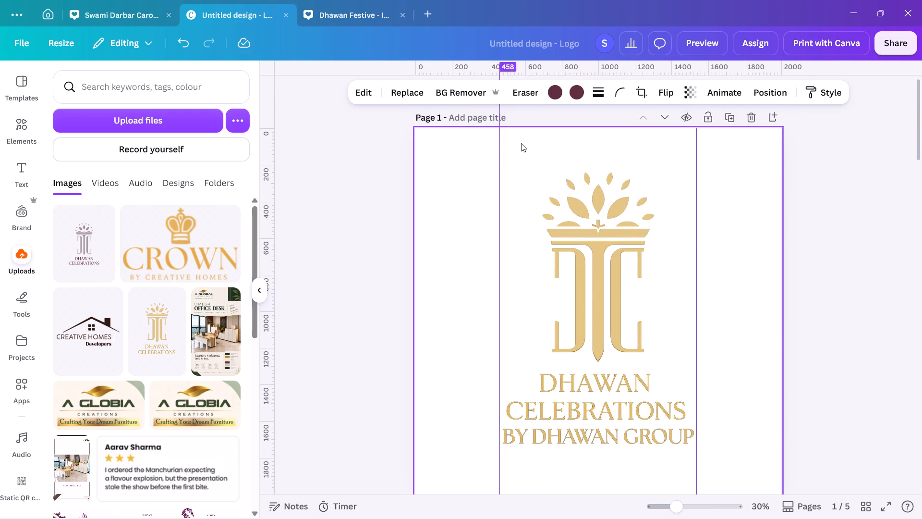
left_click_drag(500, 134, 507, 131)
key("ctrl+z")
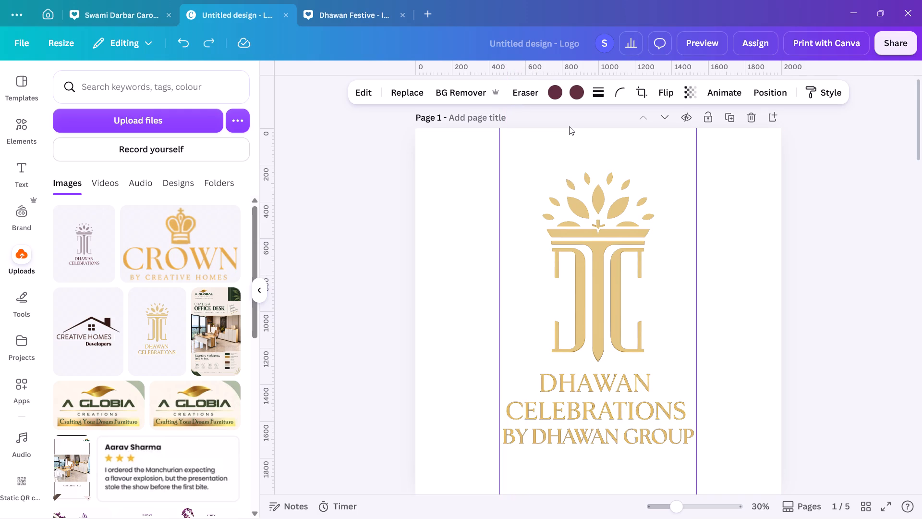
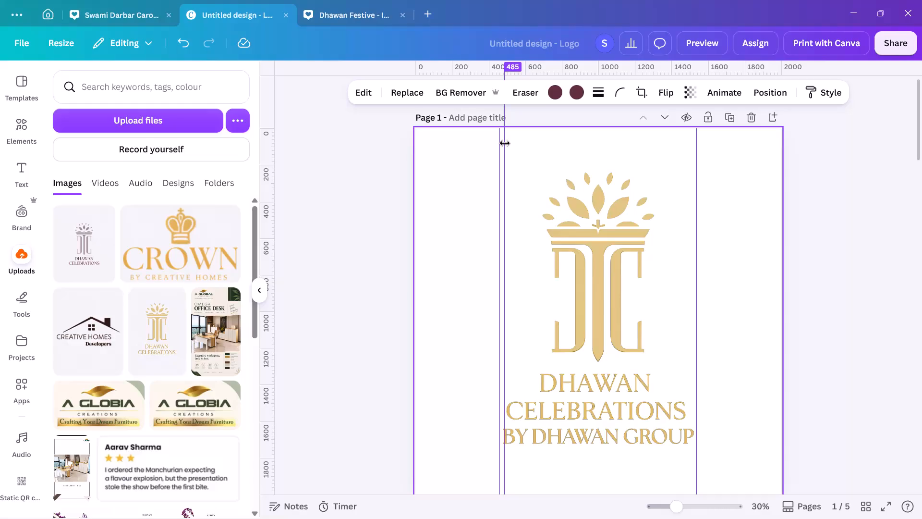
Add a vertical guide at 1483, along the right end of the gold "CELEBRATIONS" lettering on page 1.
left_click_drag(274, 161, 662, 129)
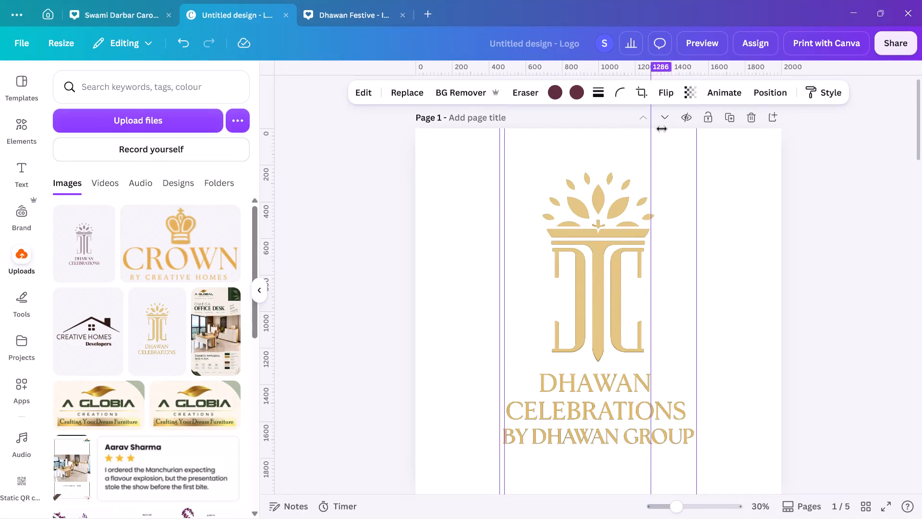
left_click_drag(662, 129, 686, 130)
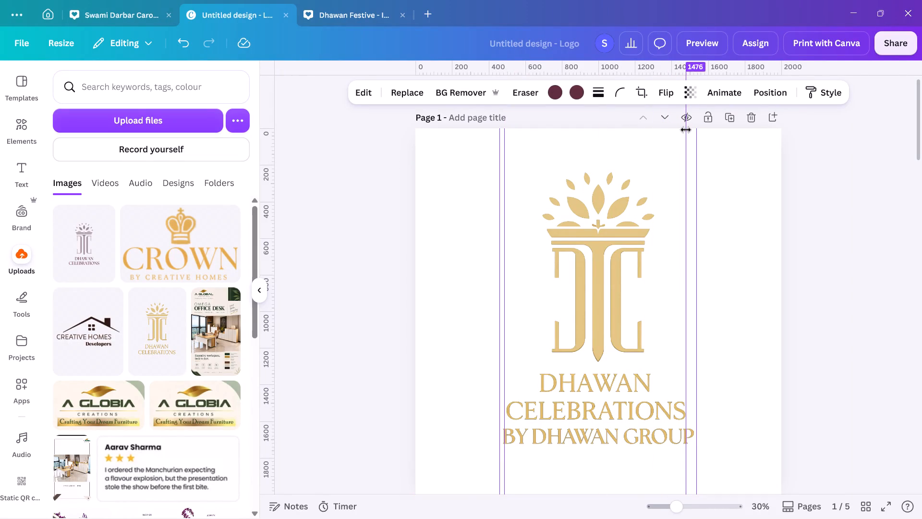
scroll(686, 130, "down", 3)
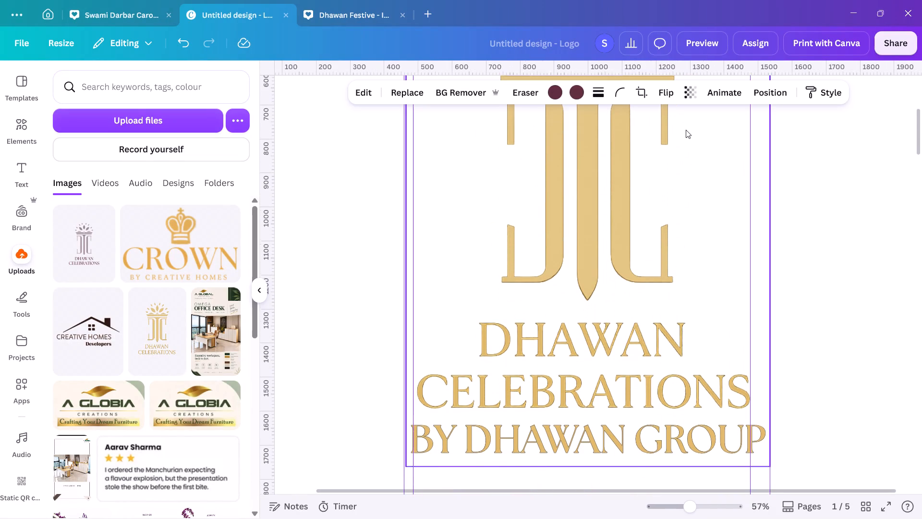
left_click(751, 229)
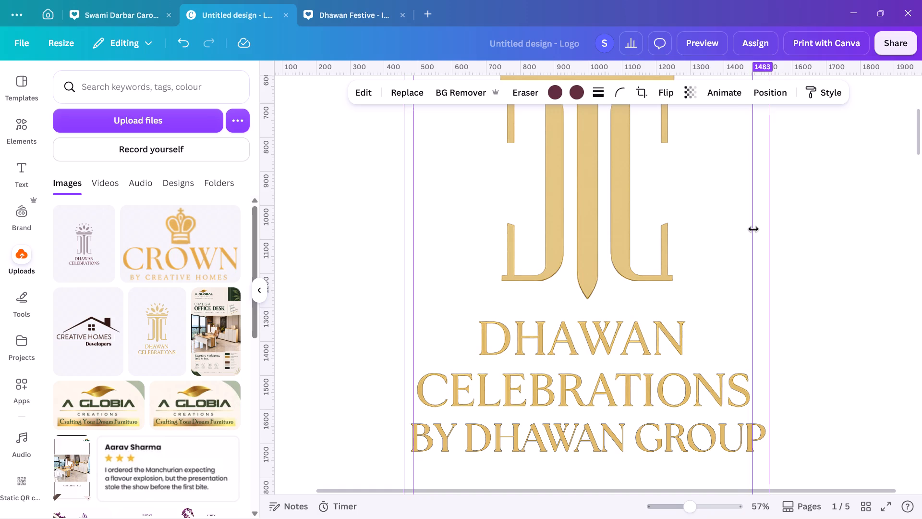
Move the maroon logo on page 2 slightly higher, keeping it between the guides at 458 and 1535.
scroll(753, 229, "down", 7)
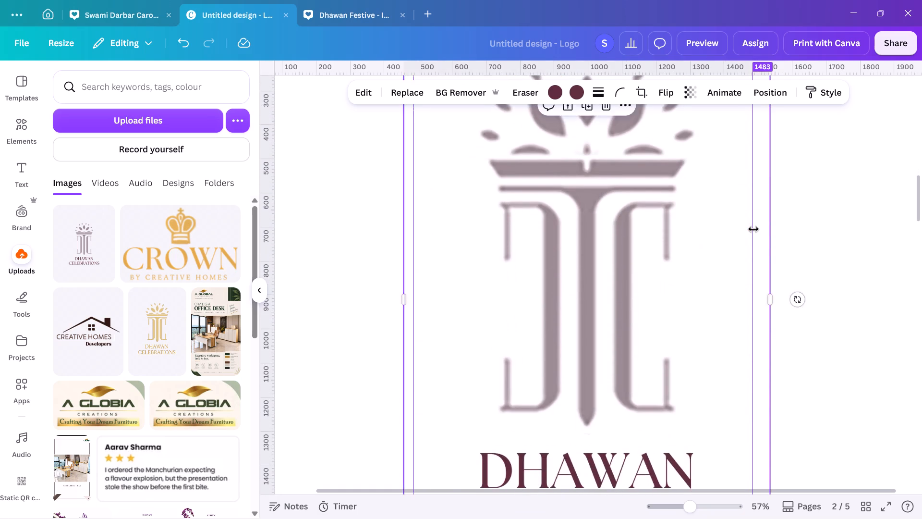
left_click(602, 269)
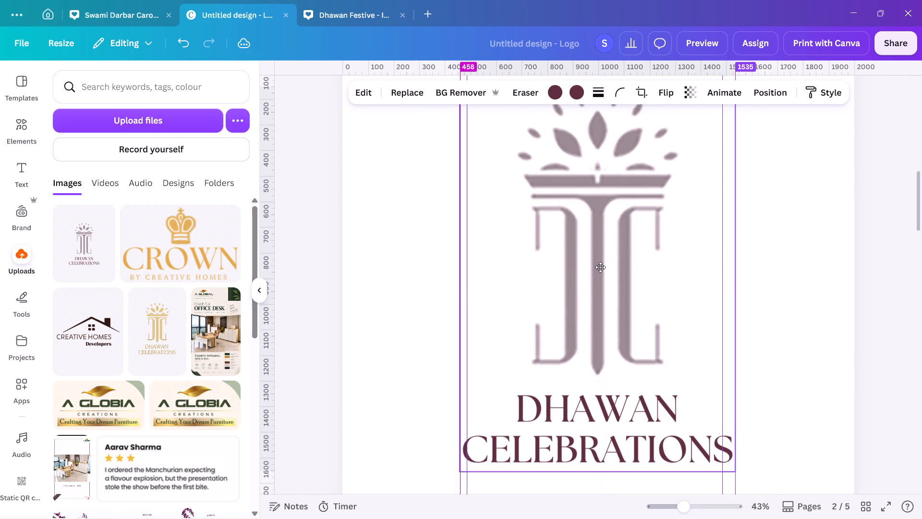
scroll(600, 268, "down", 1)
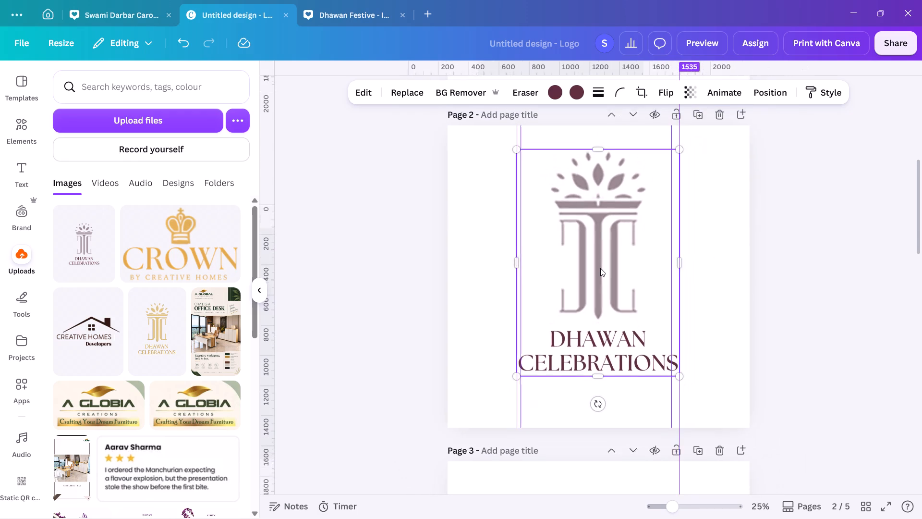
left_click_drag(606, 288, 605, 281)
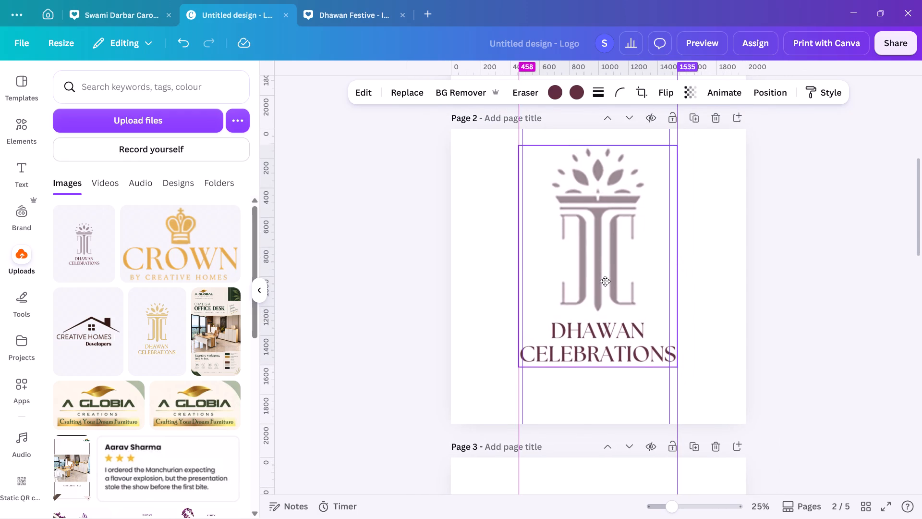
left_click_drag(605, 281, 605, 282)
Shrink the maroon logo proportionally to fit between the vertical guides at 485 and 1483, and nudge it up the page.
scroll(605, 282, "up", 2)
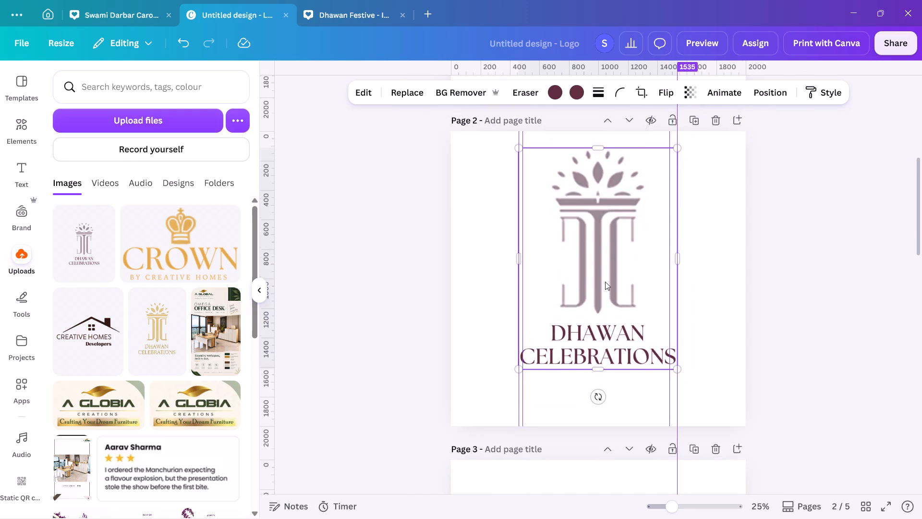
scroll(605, 282, "up", 5)
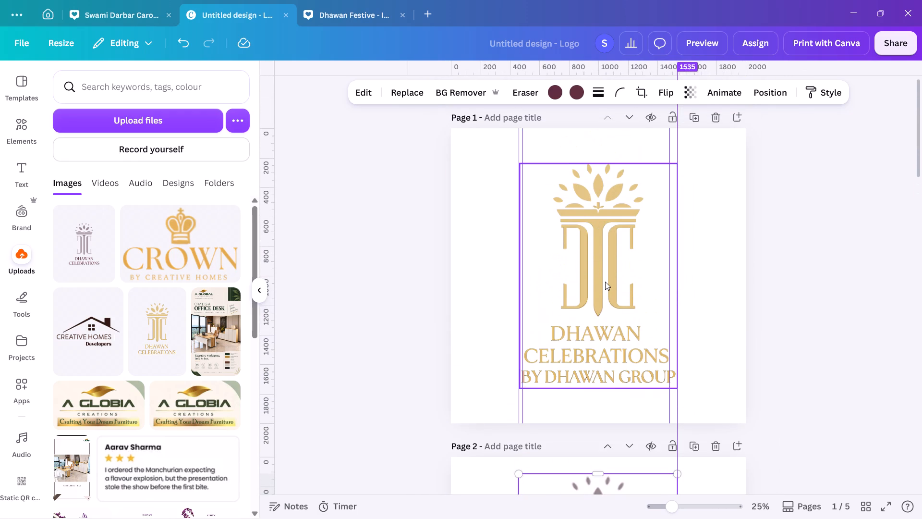
scroll(605, 282, "down", 6)
scroll(605, 282, "up", 3)
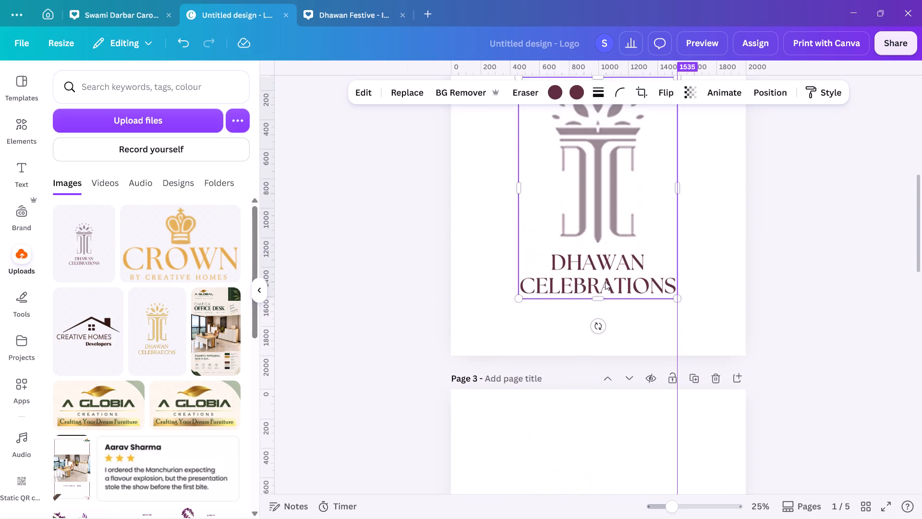
scroll(605, 282, "up", 2)
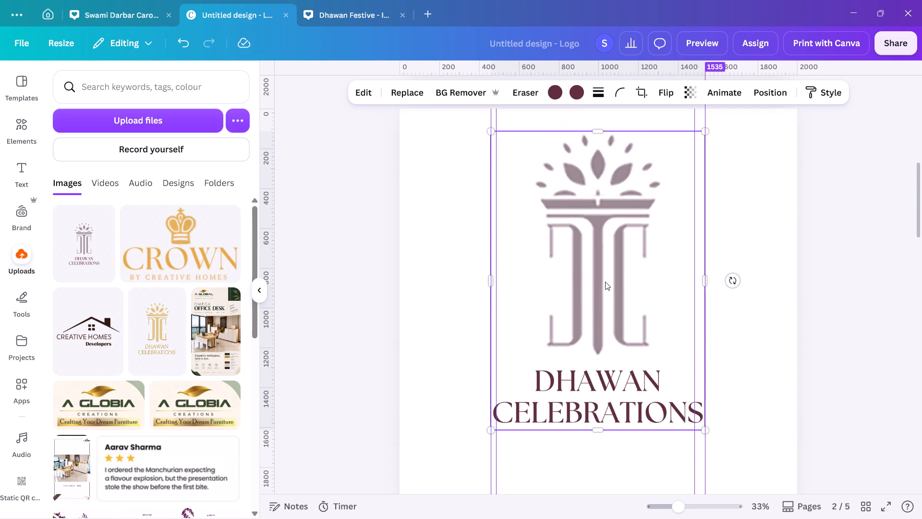
left_click_drag(486, 133, 497, 136)
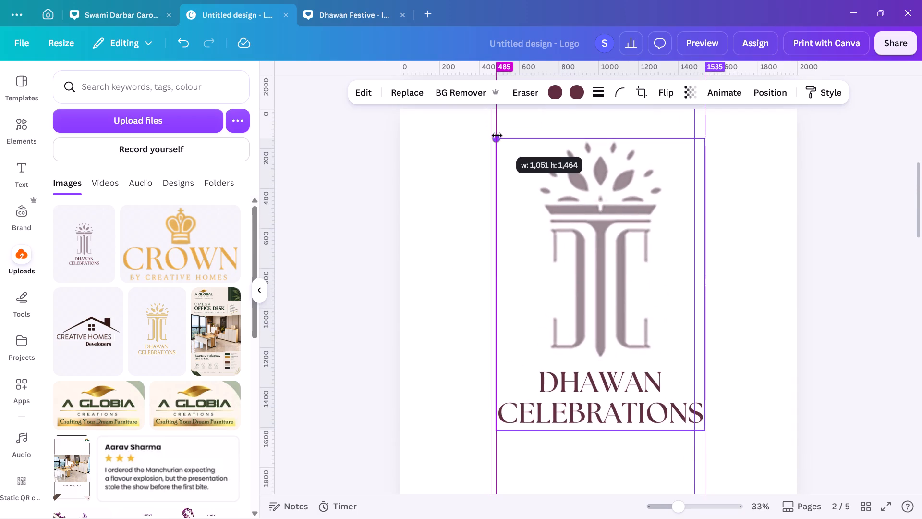
left_click_drag(497, 136, 497, 136)
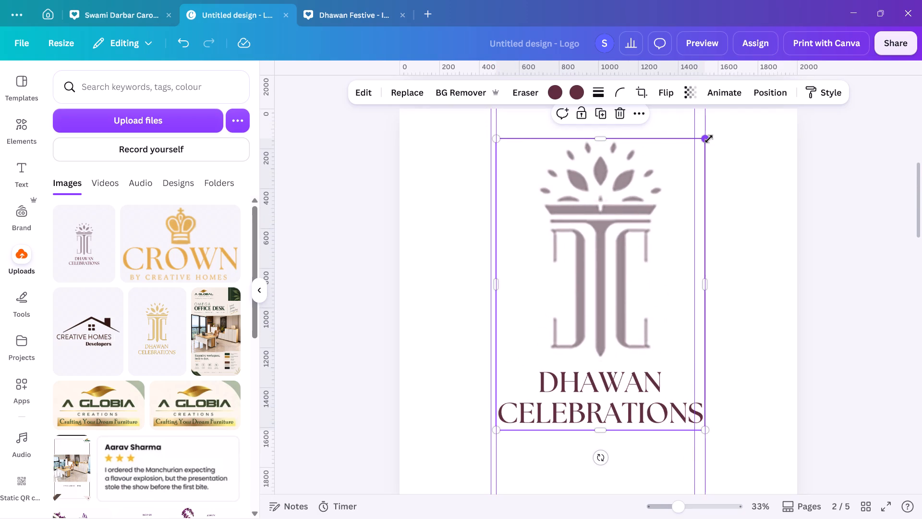
left_click_drag(709, 139, 697, 151)
left_click_drag(643, 282, 643, 260)
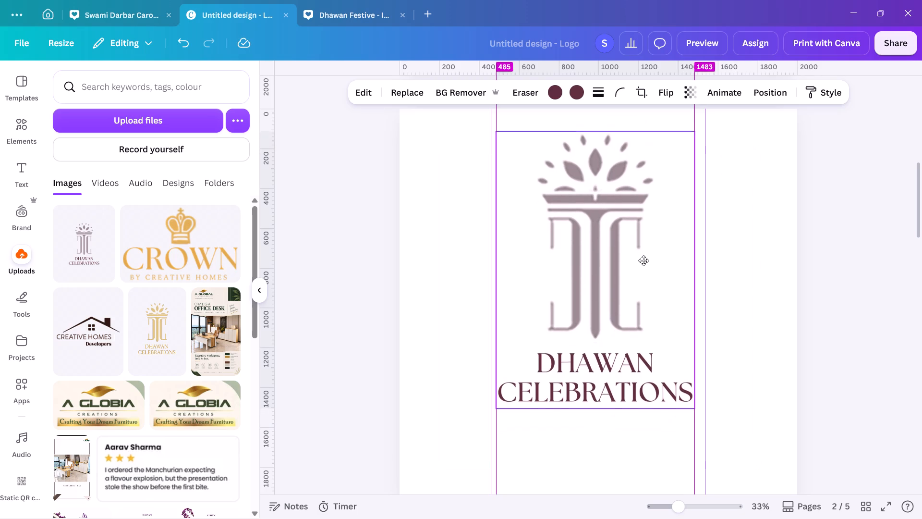
left_click_drag(643, 260, 643, 268)
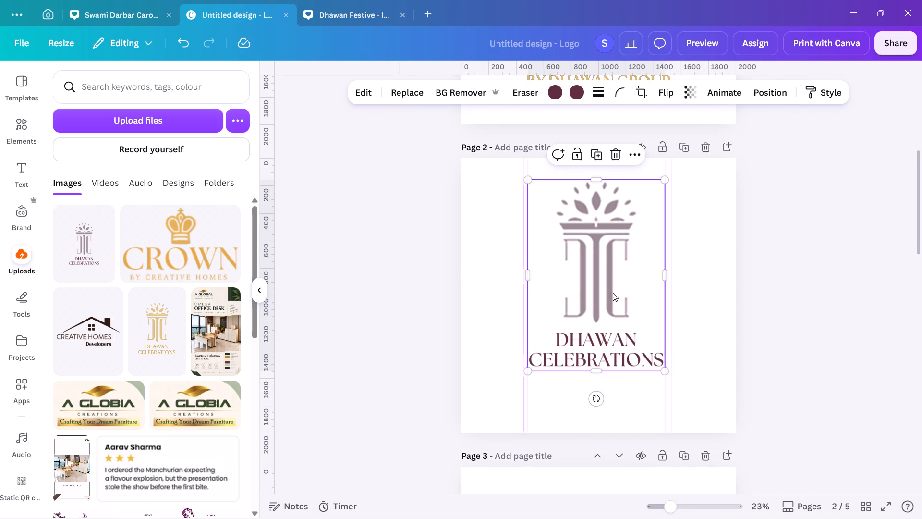
left_click(613, 293)
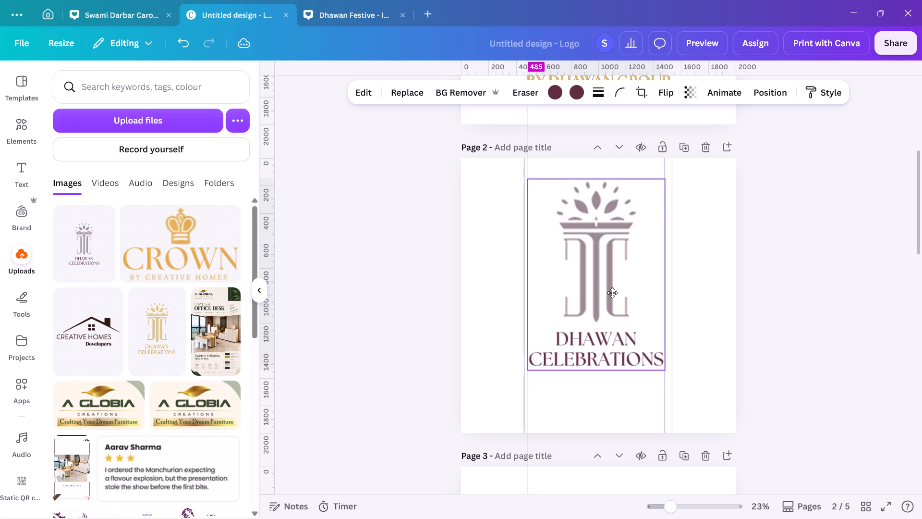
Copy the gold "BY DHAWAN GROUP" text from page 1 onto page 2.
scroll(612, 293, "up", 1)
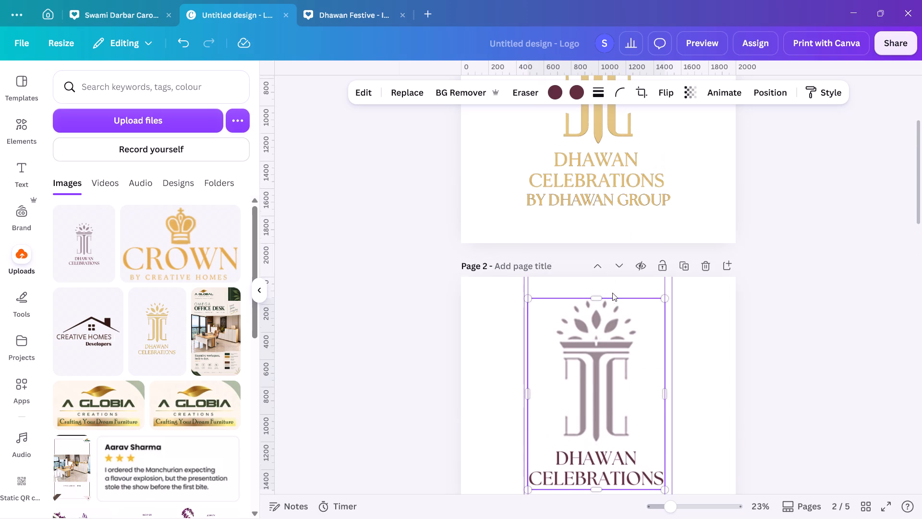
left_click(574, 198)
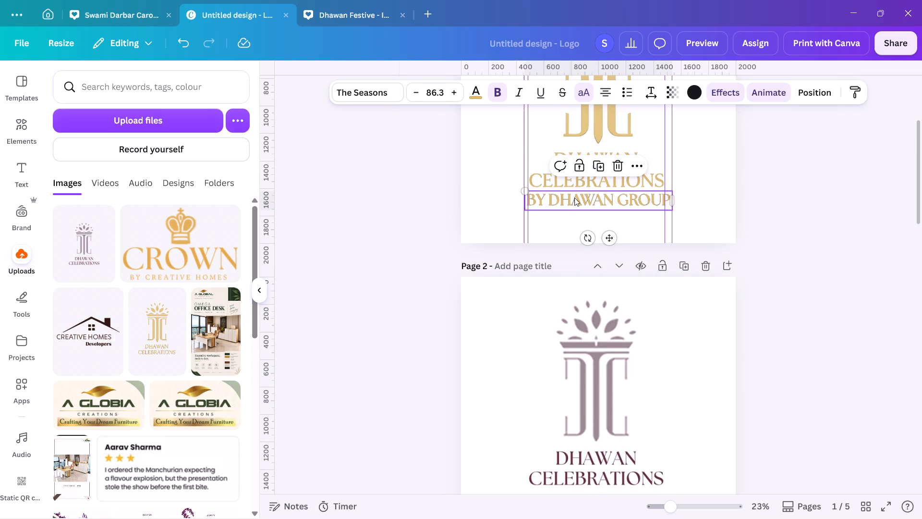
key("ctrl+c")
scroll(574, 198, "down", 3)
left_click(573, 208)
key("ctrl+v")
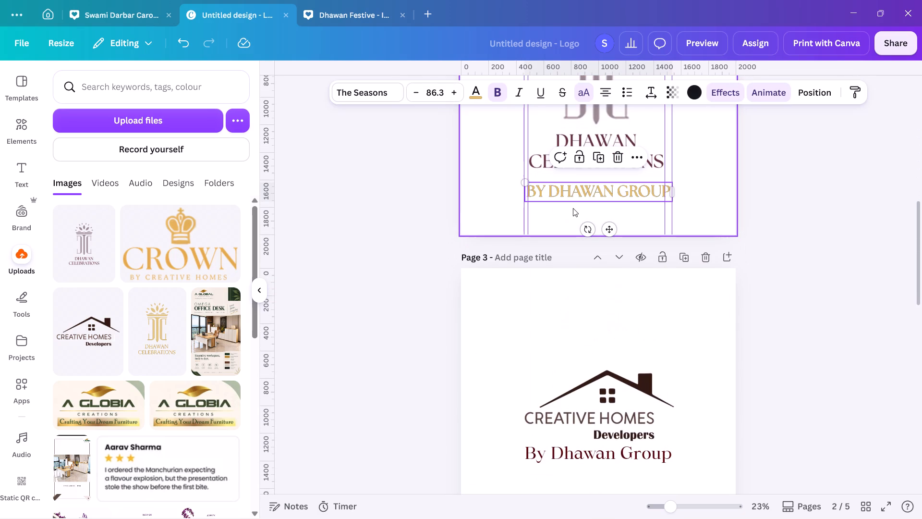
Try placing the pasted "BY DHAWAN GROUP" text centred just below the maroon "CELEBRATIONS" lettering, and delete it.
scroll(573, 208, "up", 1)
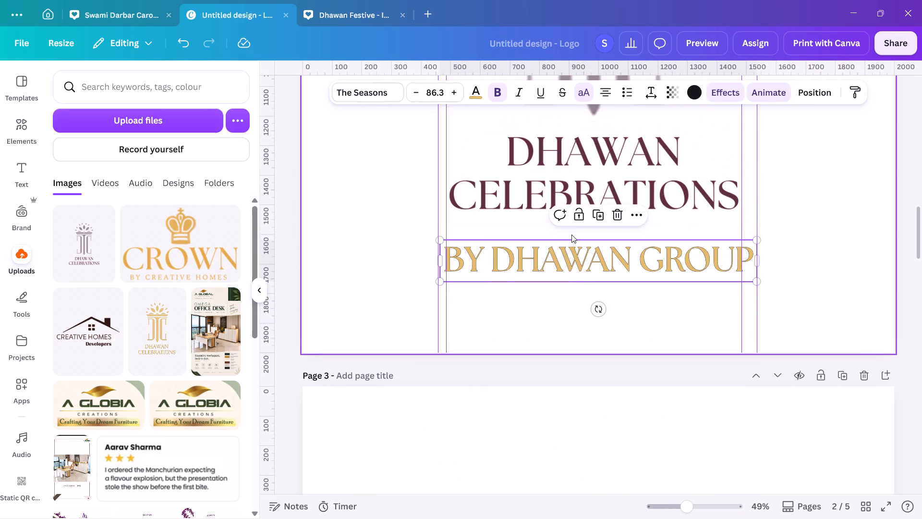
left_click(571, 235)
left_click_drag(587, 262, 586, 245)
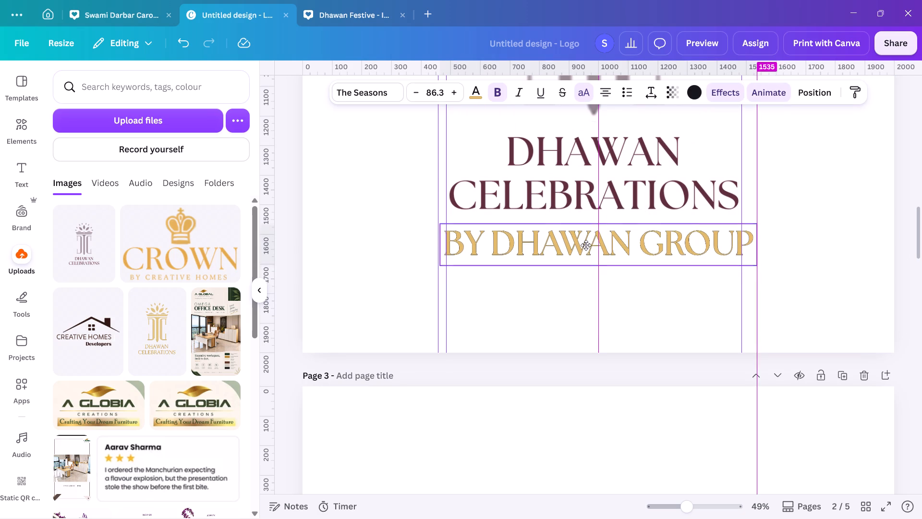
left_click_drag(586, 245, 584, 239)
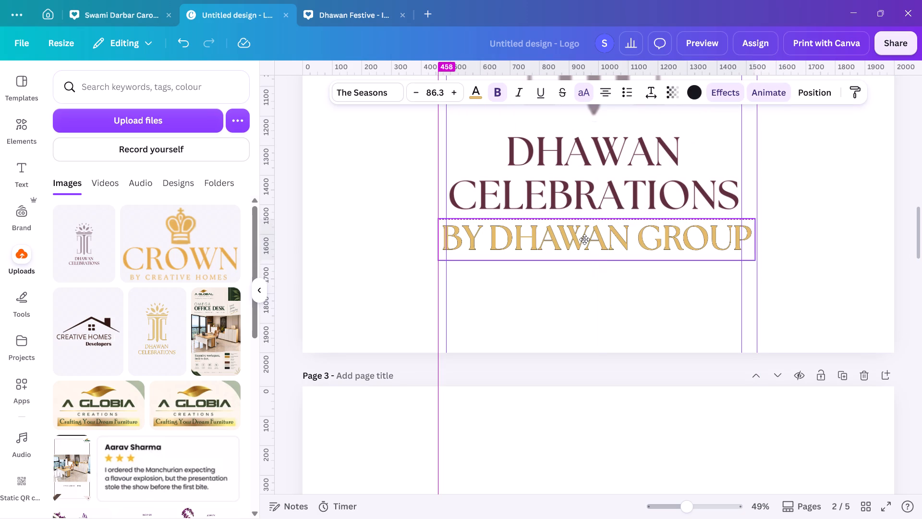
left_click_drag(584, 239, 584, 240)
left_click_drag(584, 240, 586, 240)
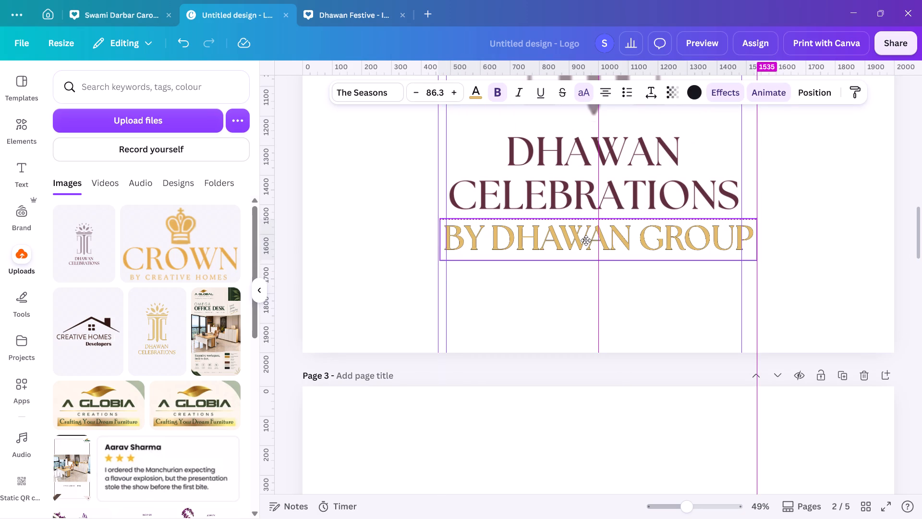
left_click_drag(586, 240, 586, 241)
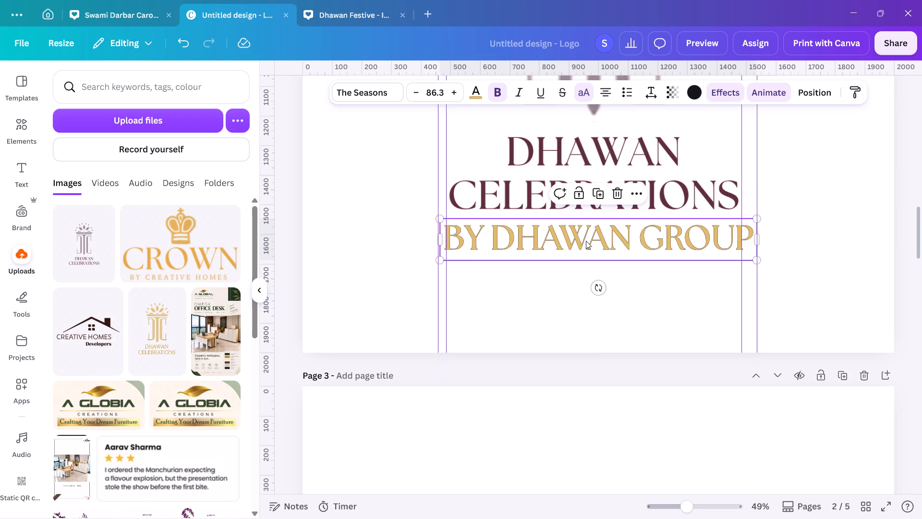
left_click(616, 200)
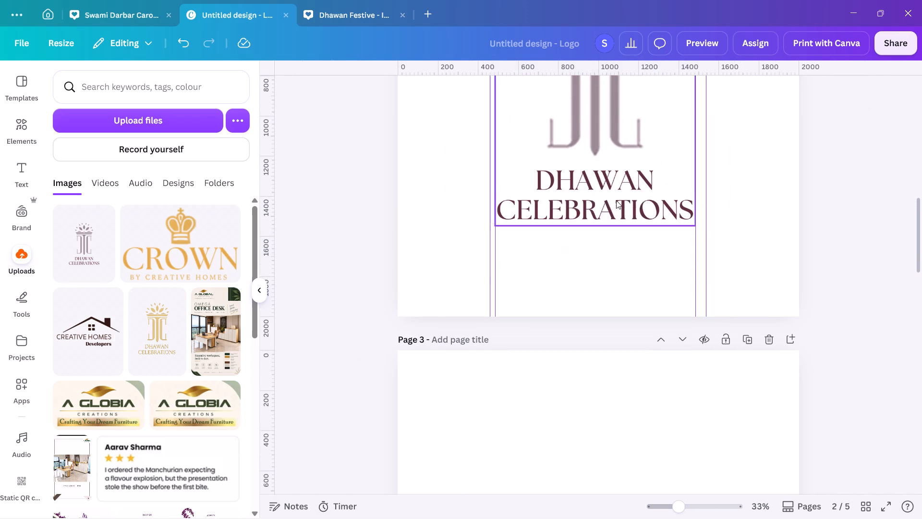
Copy the gold Dhawan Celebrations logo from page 1 onto page 2, over the maroon logo, as a position reference.
scroll(616, 200, "up", 7)
left_click(616, 200)
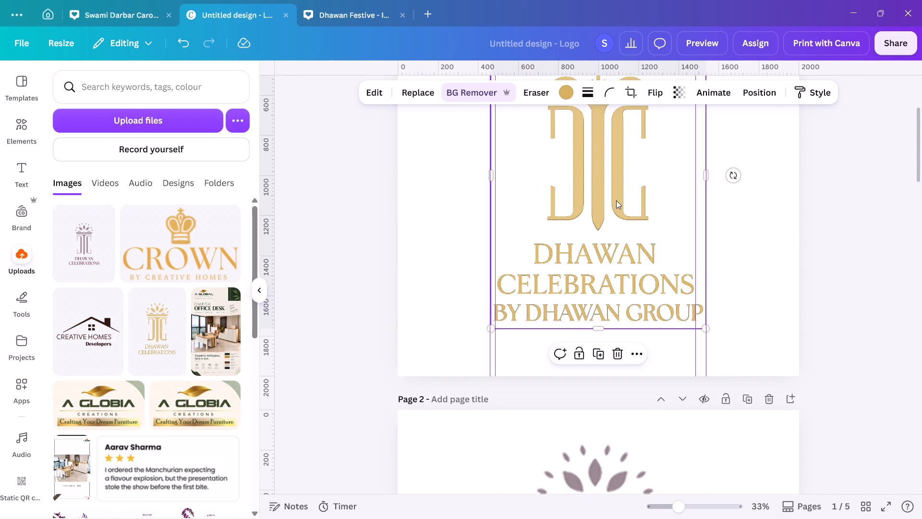
key("ctrl+c")
scroll(616, 200, "down", 4)
left_click(743, 247)
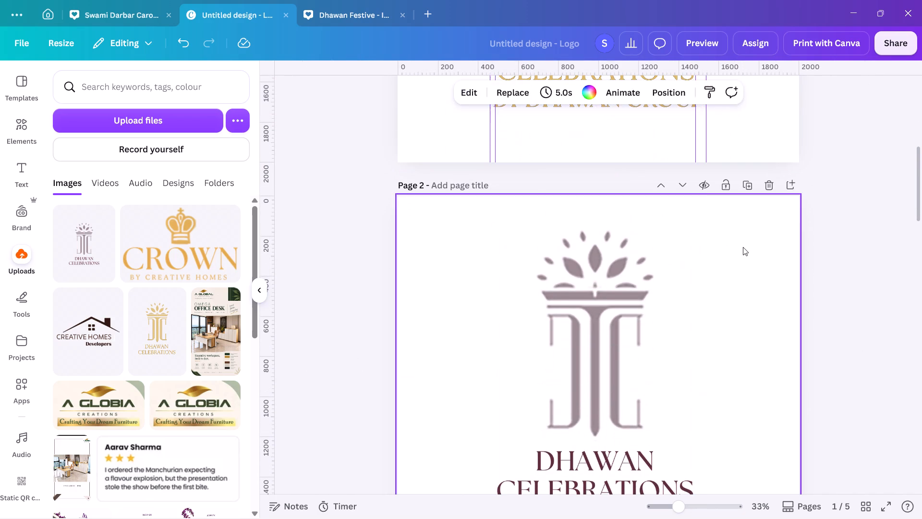
key("ctrl+v")
scroll(743, 247, "down", 1)
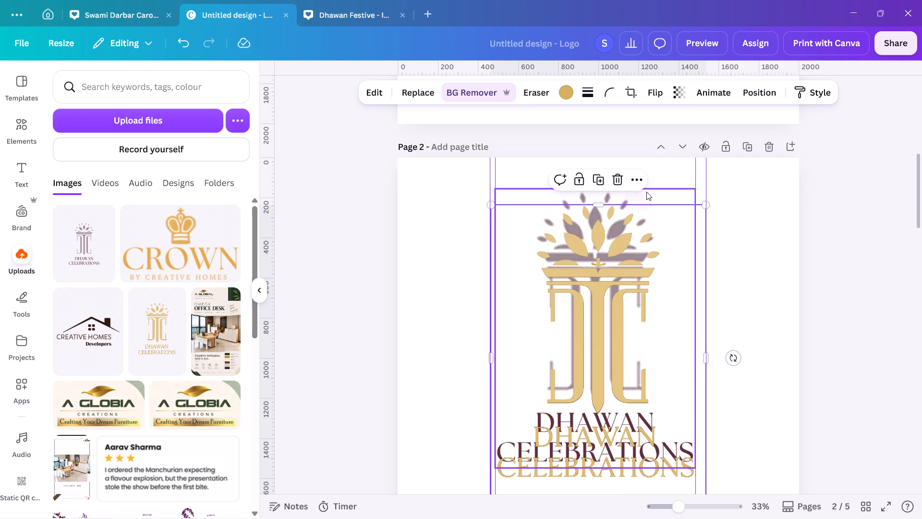
Move the maroon logo down so its top edge aligns with the gold copy, keeping its left edge at 485.
left_click(654, 192)
left_click_drag(630, 197, 630, 201)
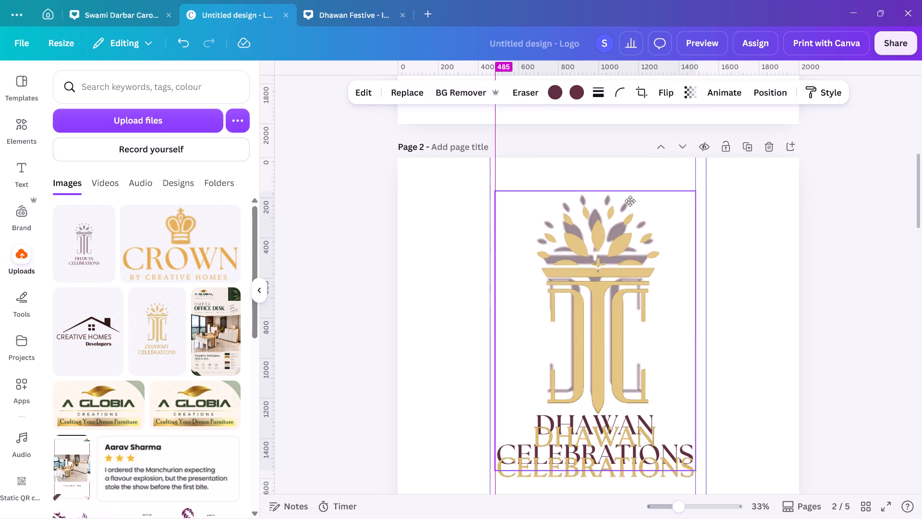
left_click_drag(630, 201, 630, 209)
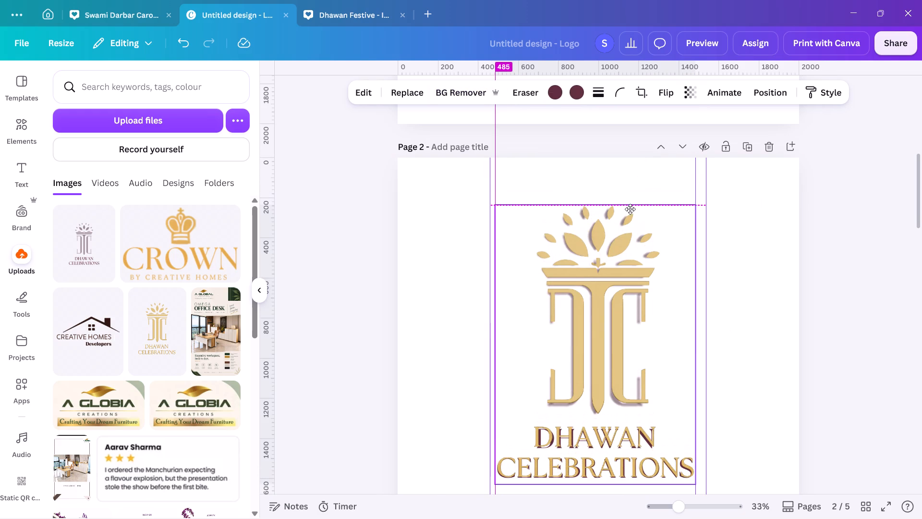
left_click_drag(630, 209, 631, 209)
Delete the gold reference logo from page 2.
left_click(628, 292)
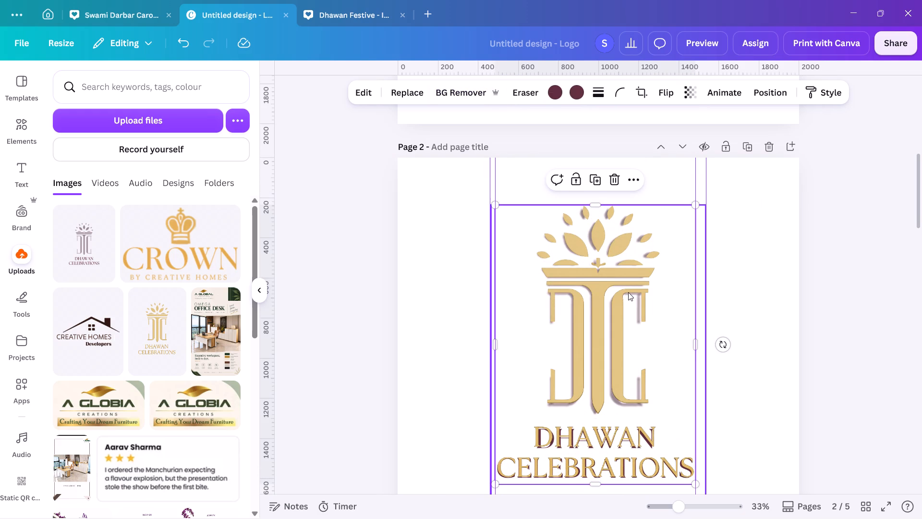
key("Delete")
Copy the gold "BY DHAWAN GROUP" text from page 1 onto page 2, beneath the maroon "CELEBRATIONS" lettering.
scroll(628, 292, "up", 2)
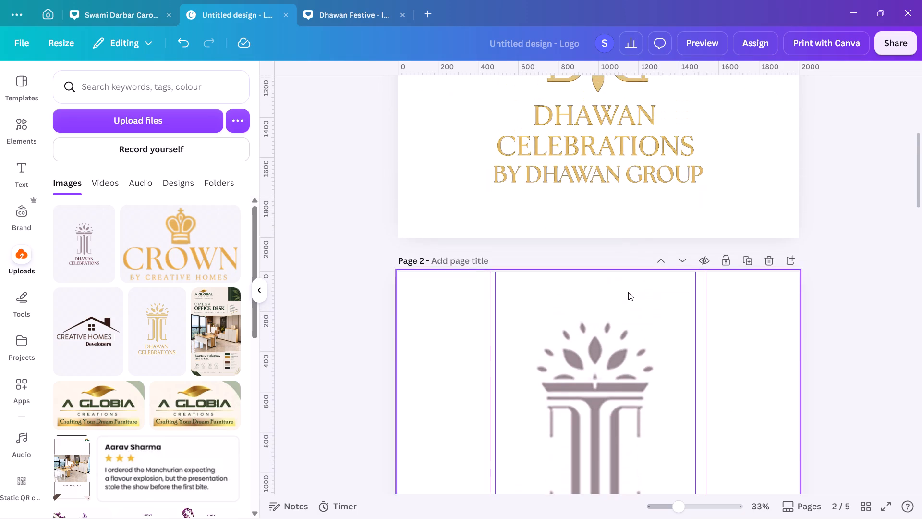
left_click(590, 183)
key("ctrl+c")
scroll(590, 183, "down", 4)
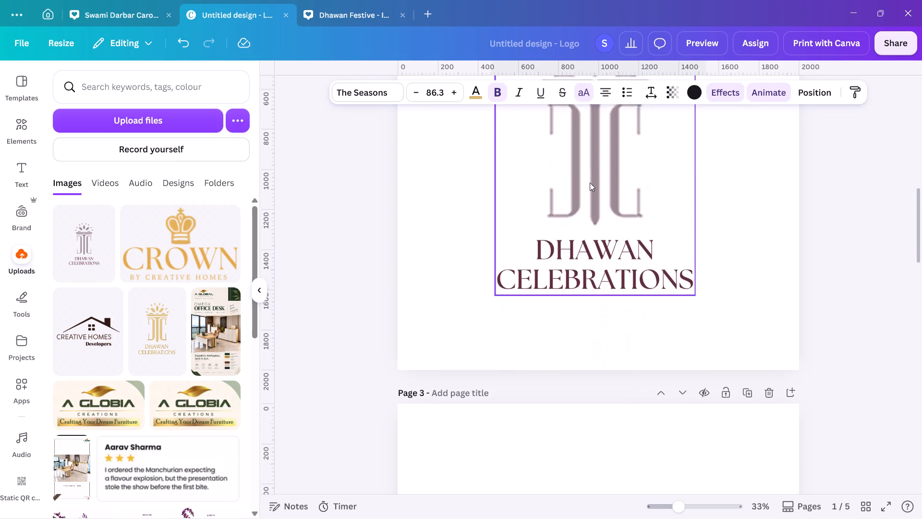
left_click(717, 257)
key("ctrl+v")
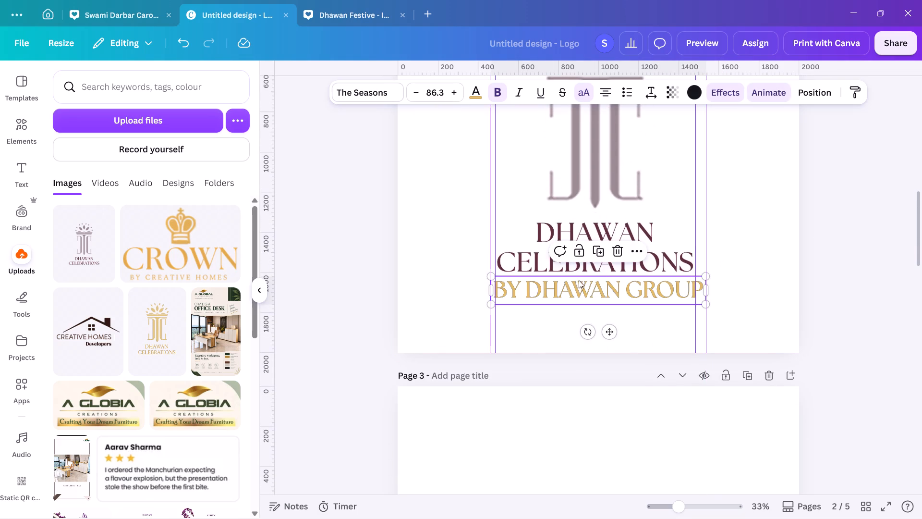
Recolour the page 2 "BY DHAWAN GROUP" text with the maroon sampled from the logo's "DHAWAN" lettering.
left_click(471, 91)
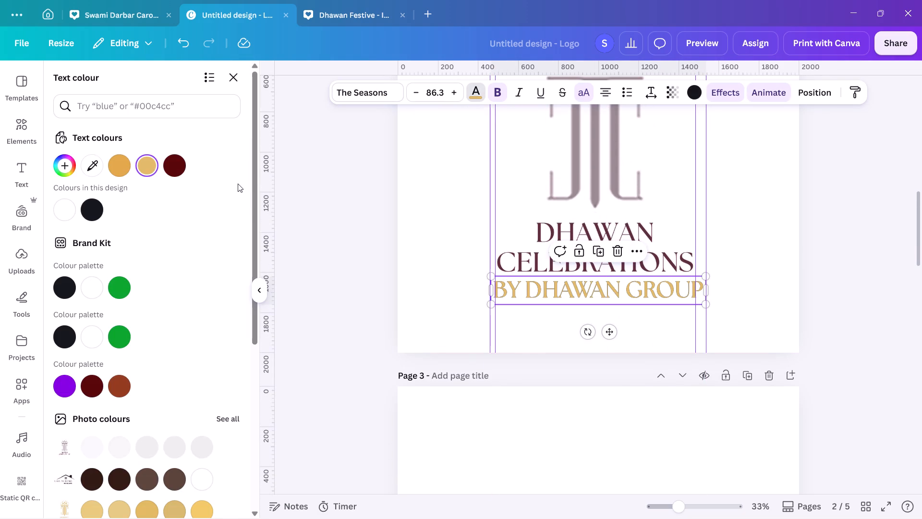
left_click(172, 161)
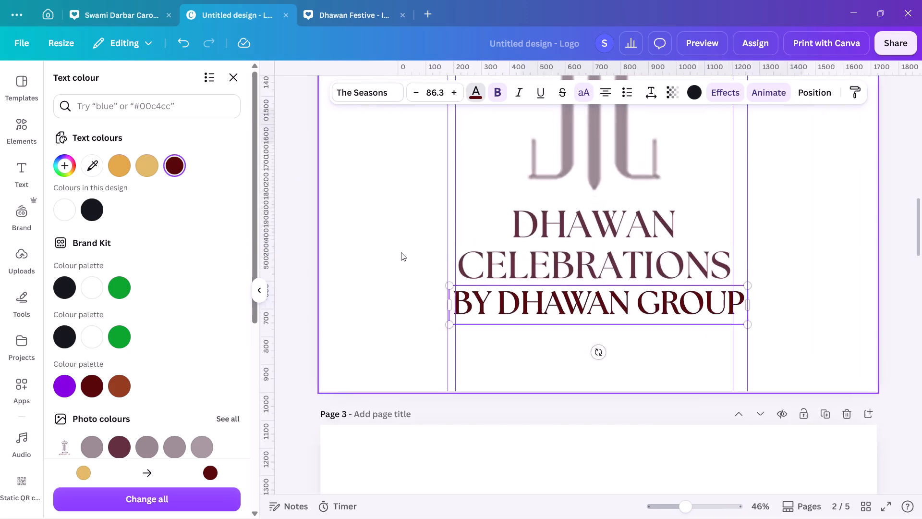
left_click(92, 165)
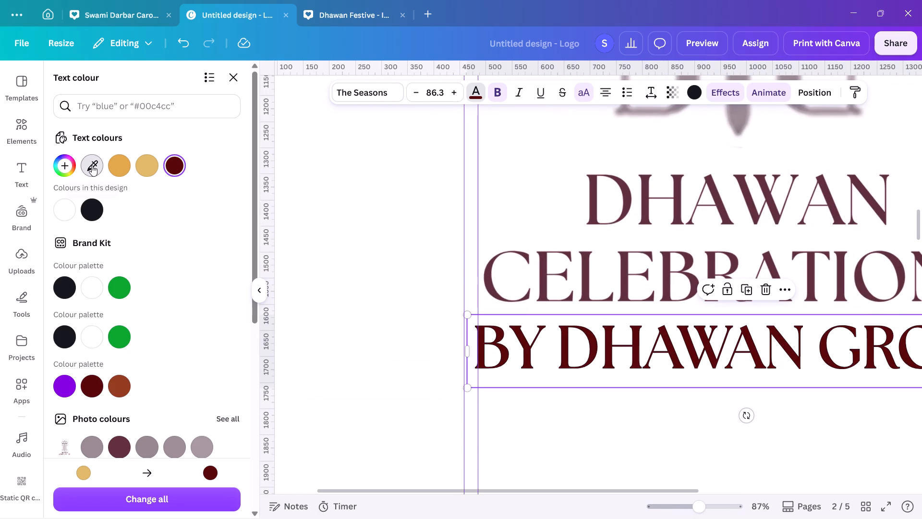
left_click(594, 186)
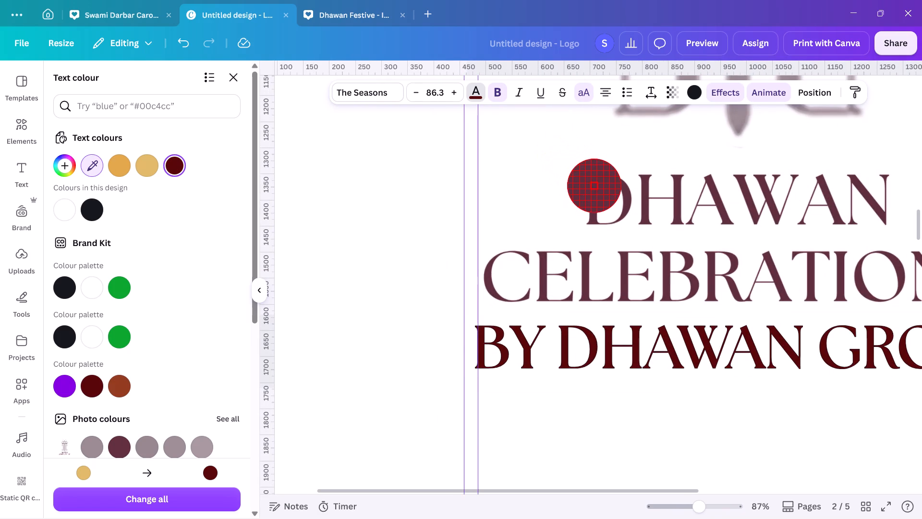
double_click(402, 236)
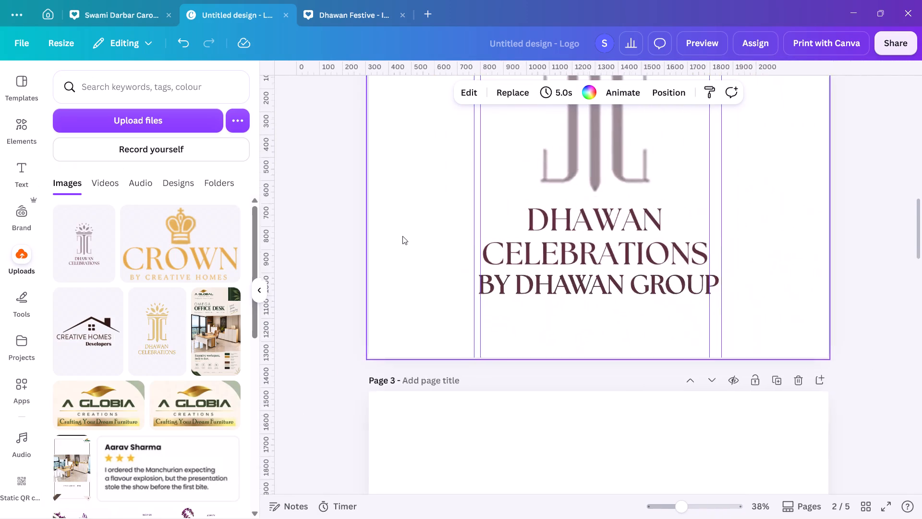
Delete the empty page 5 after the Crown logo page.
scroll(402, 236, "up", 6)
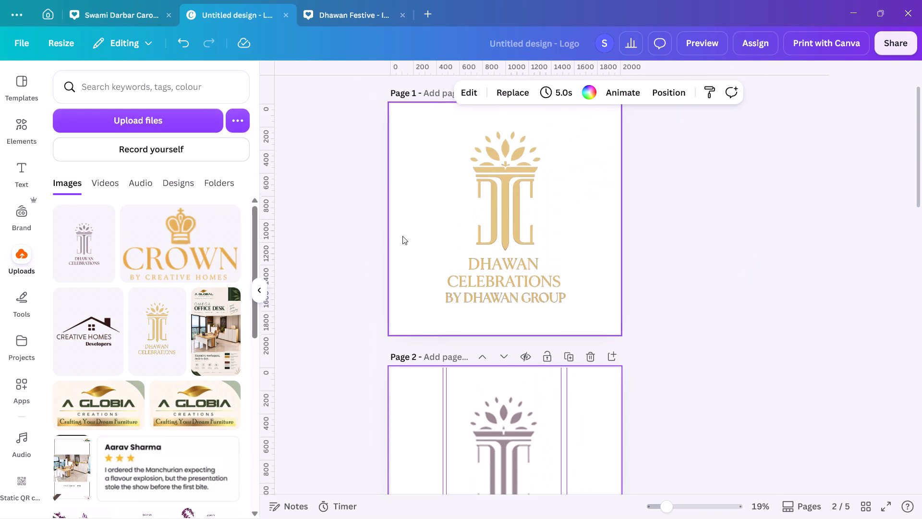
scroll(402, 236, "right", 2)
scroll(402, 236, "up", 4)
scroll(402, 236, "down", 2)
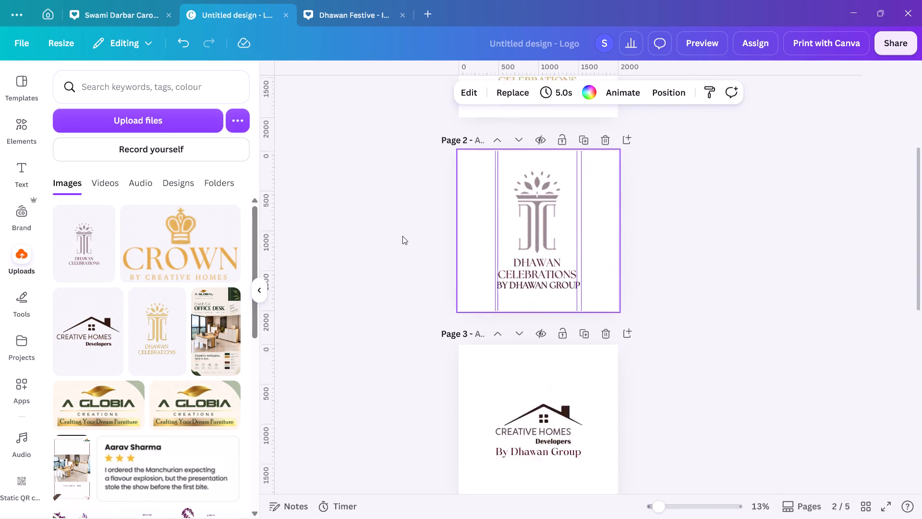
scroll(402, 236, "down", 5)
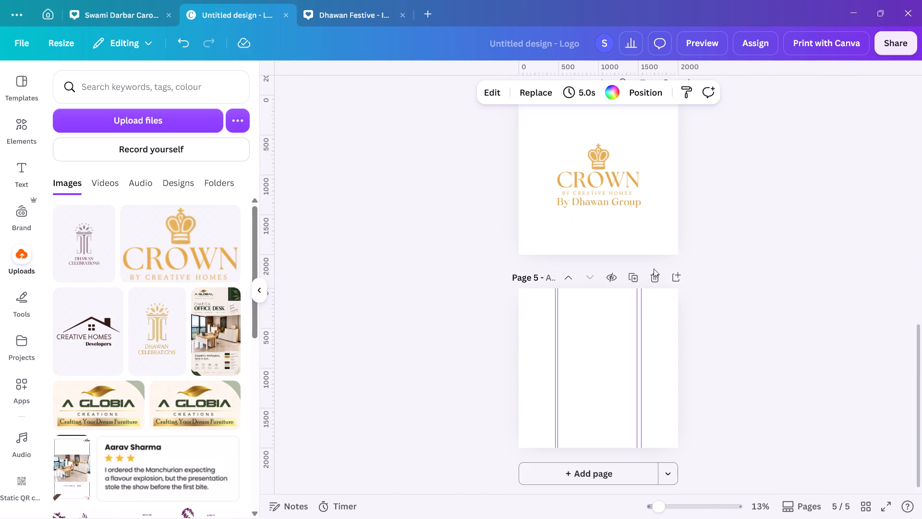
left_click(654, 277)
Switch to File Explorer, look through the Crown Infra folder for further logos, and preview the "Dhuni Developers logo Gold" image.
scroll(654, 277, "up", 3)
scroll(654, 277, "down", 6)
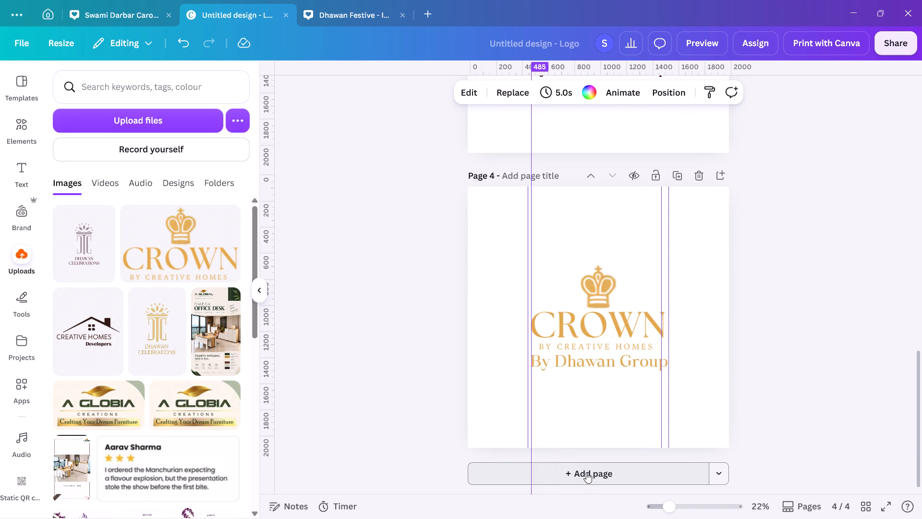
left_click(554, 506)
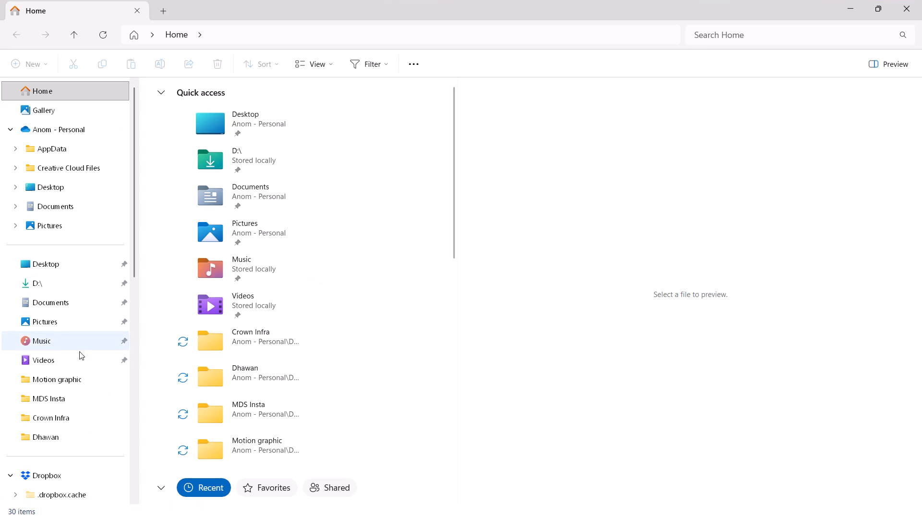
left_click(79, 427)
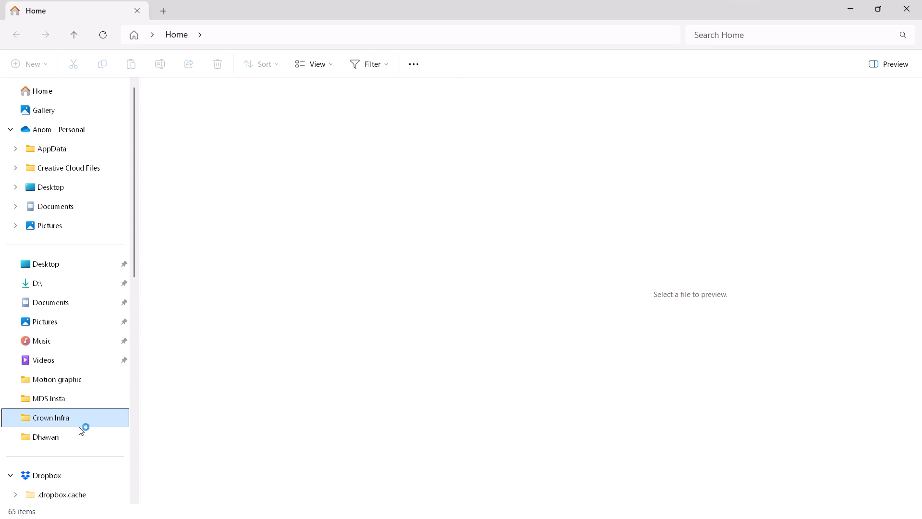
scroll(300, 360, "down", 2)
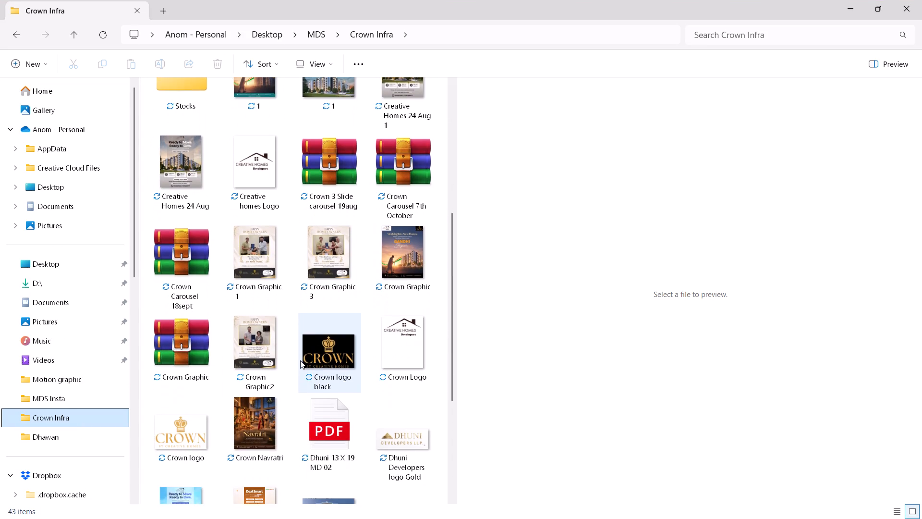
scroll(300, 360, "down", 3)
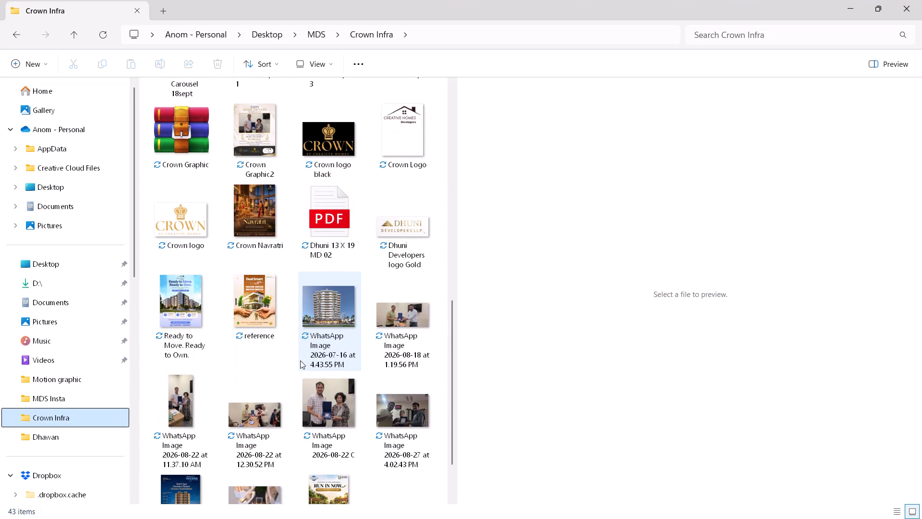
left_click(405, 238)
scroll(405, 238, "down", 1)
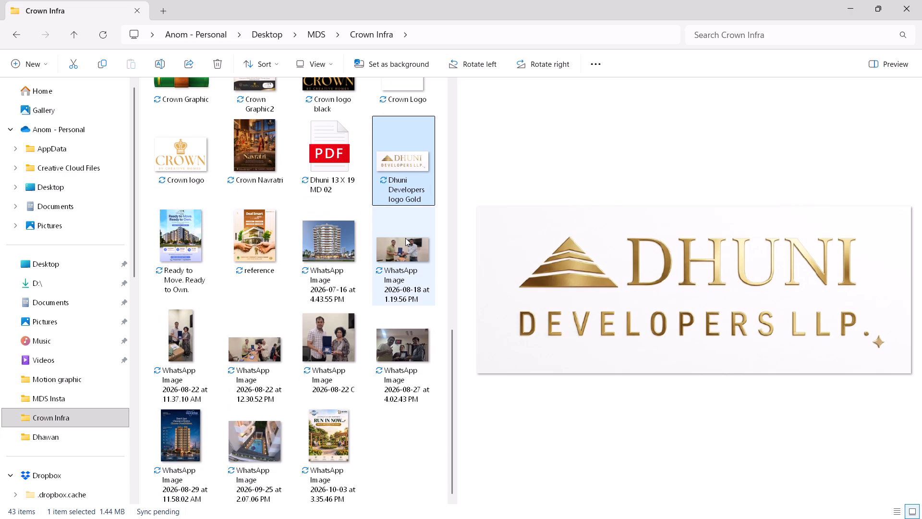
scroll(405, 238, "up", 3)
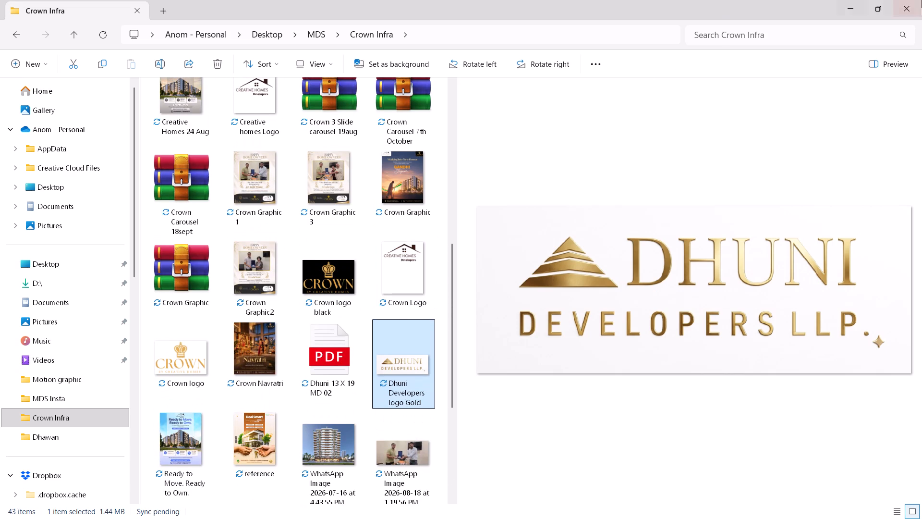
left_click(921, 0)
Return to the Canva design and rename it "Dhawan Group Logo's".
scroll(716, 283, "up", 7)
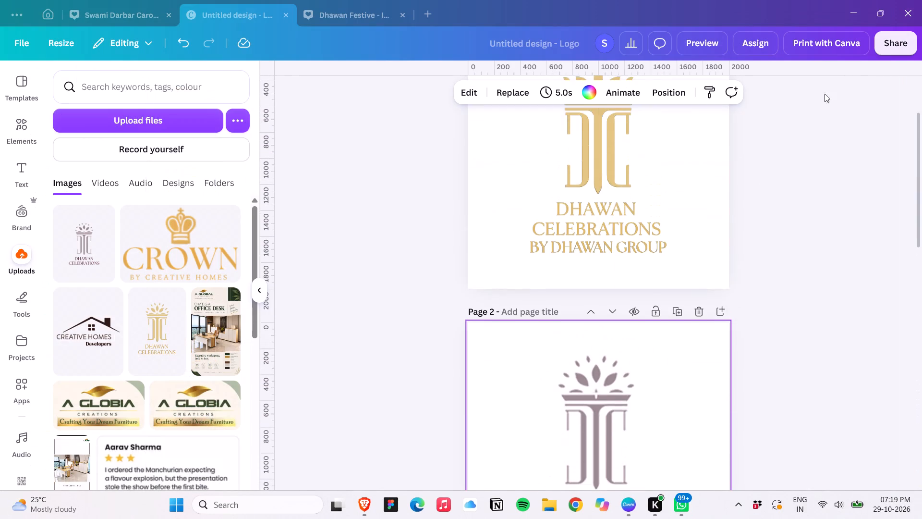
scroll(833, 240, "up", 2)
left_click(902, 44)
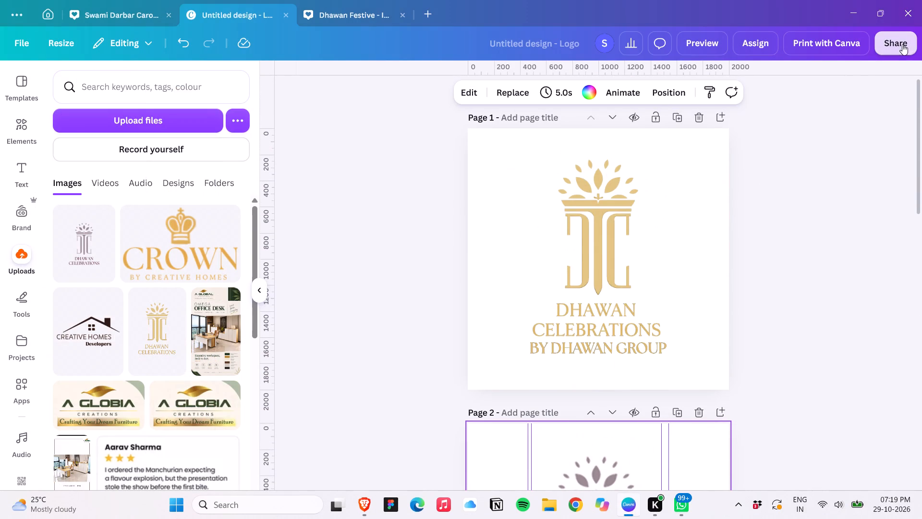
left_click(427, 157)
left_click_drag(427, 157, 500, 47)
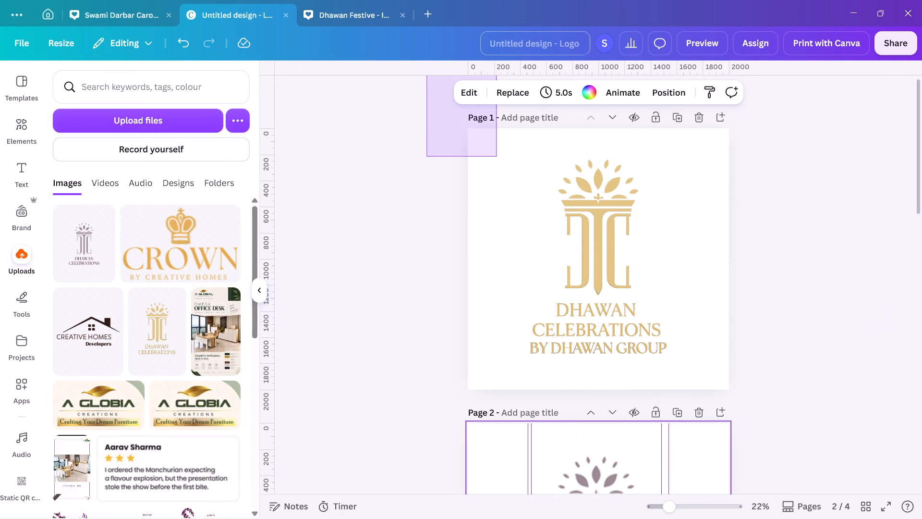
left_click_drag(500, 47, 427, 102)
left_click(497, 46)
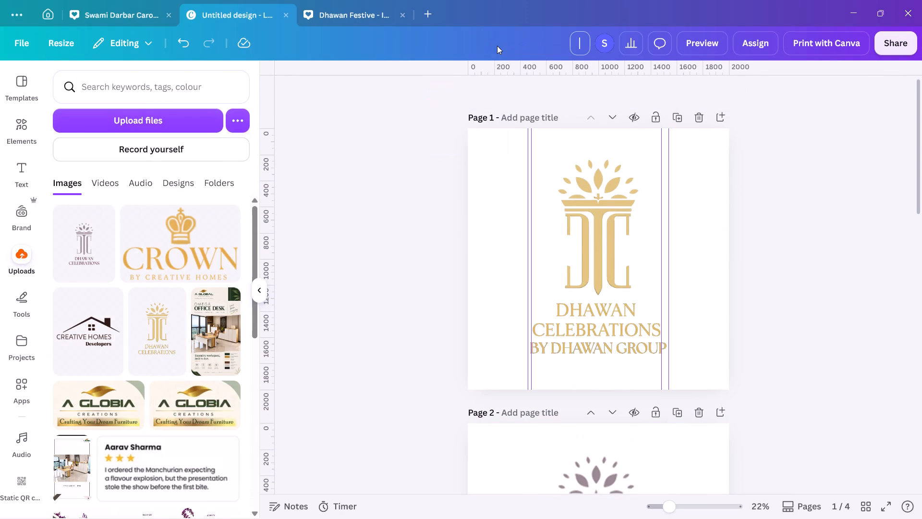
type("Dhawan Grpu")
key("BackSpace")
key("BackSpace")
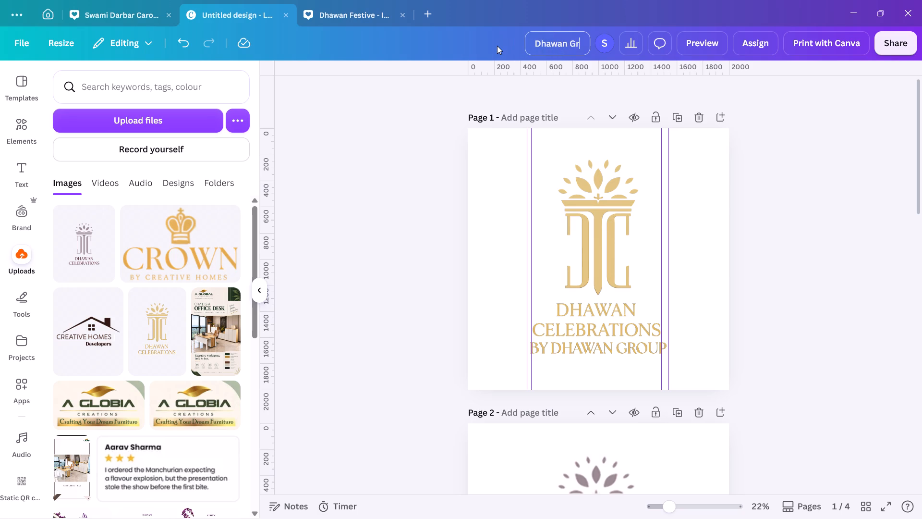
type("oup Logo")
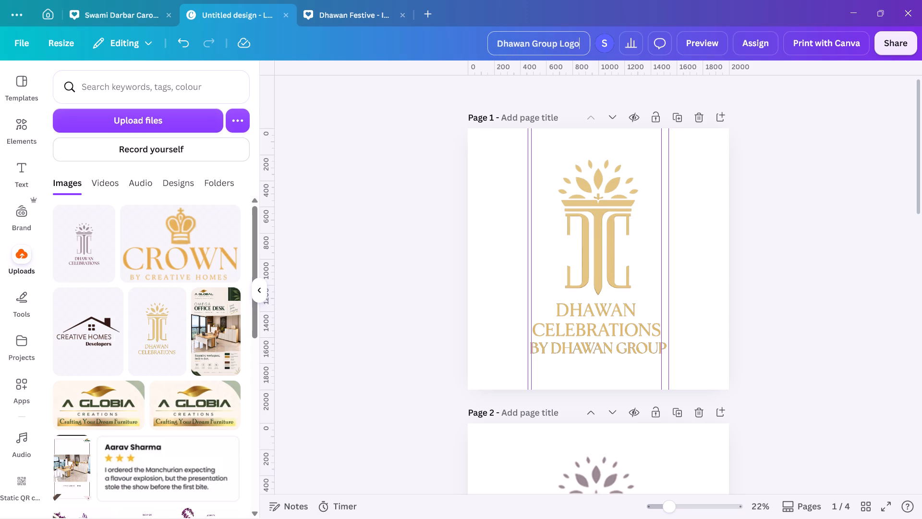
type("'s")
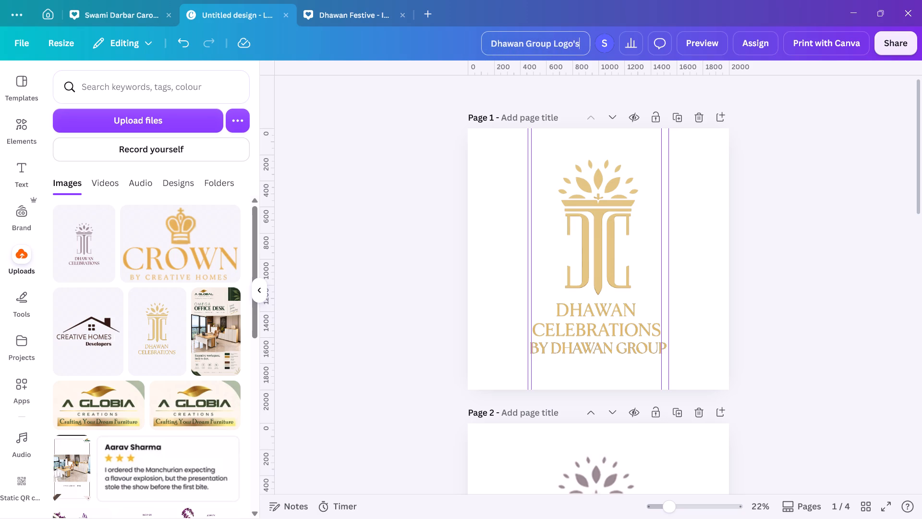
double_click(791, 225)
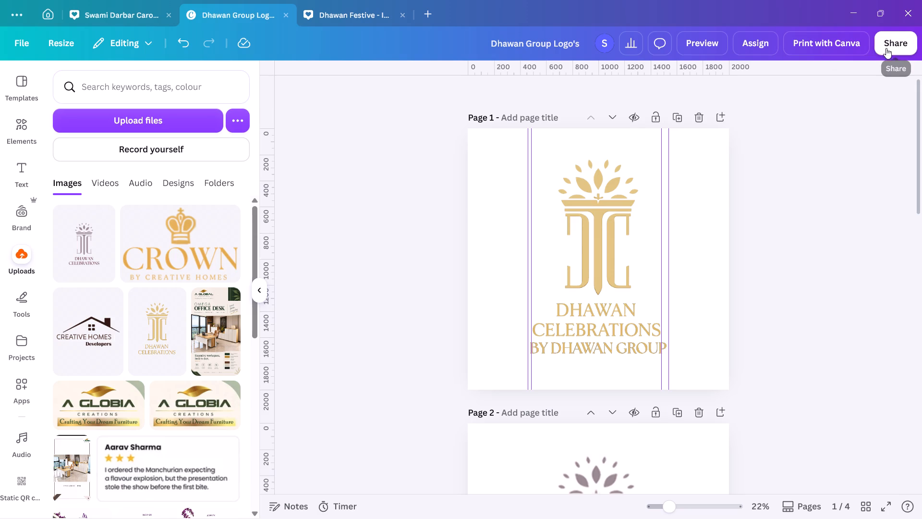
Download all pages as PNG at 2.5 times size, saving the ZIP file "Dhawan Group Logo's" to D:\.
left_click(887, 47)
left_click(753, 322)
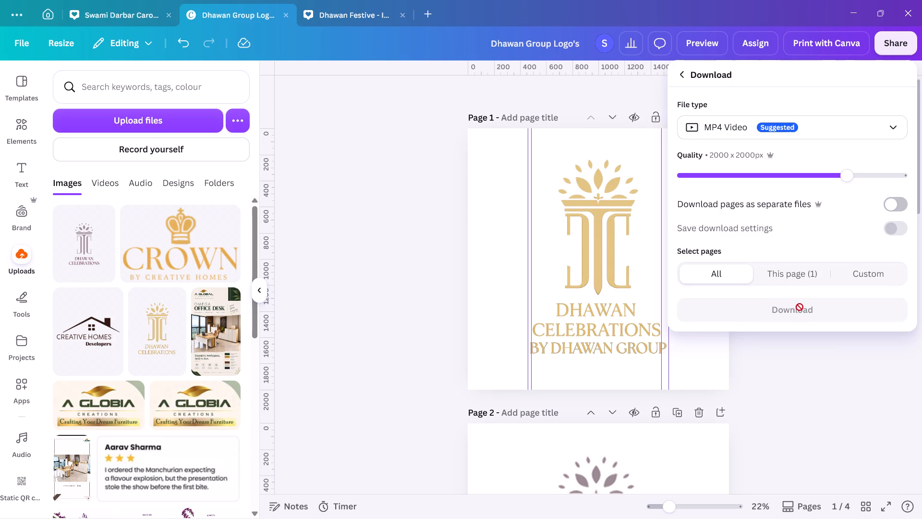
left_click(777, 123)
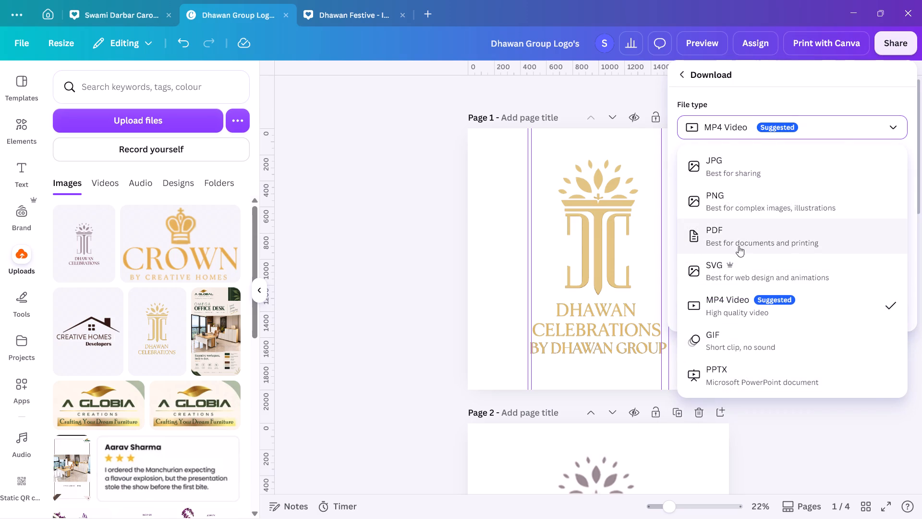
left_click(750, 198)
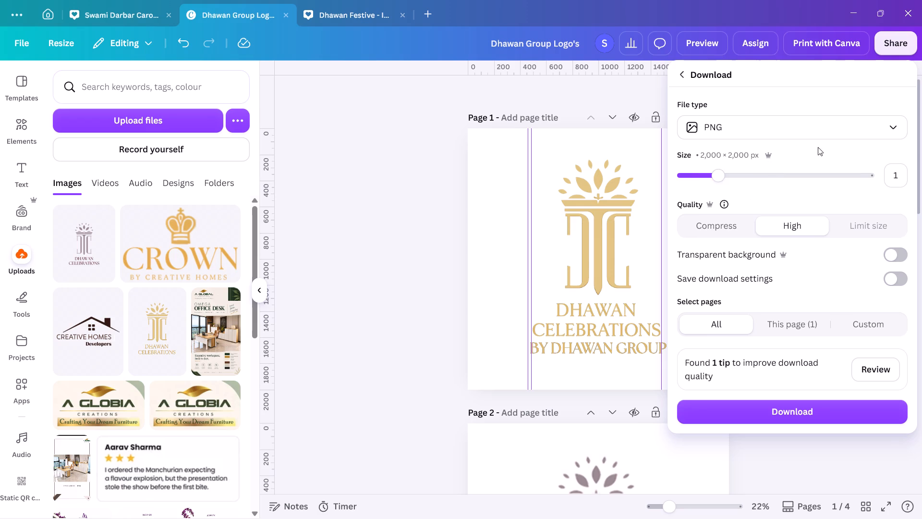
left_click(897, 172)
type("2.6")
key("BackSpace")
key("5")
key("Return")
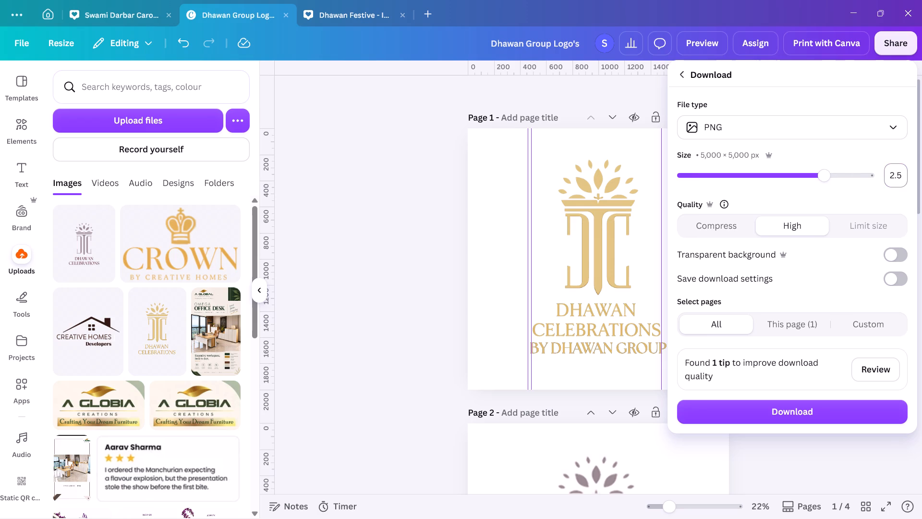
left_click(825, 418)
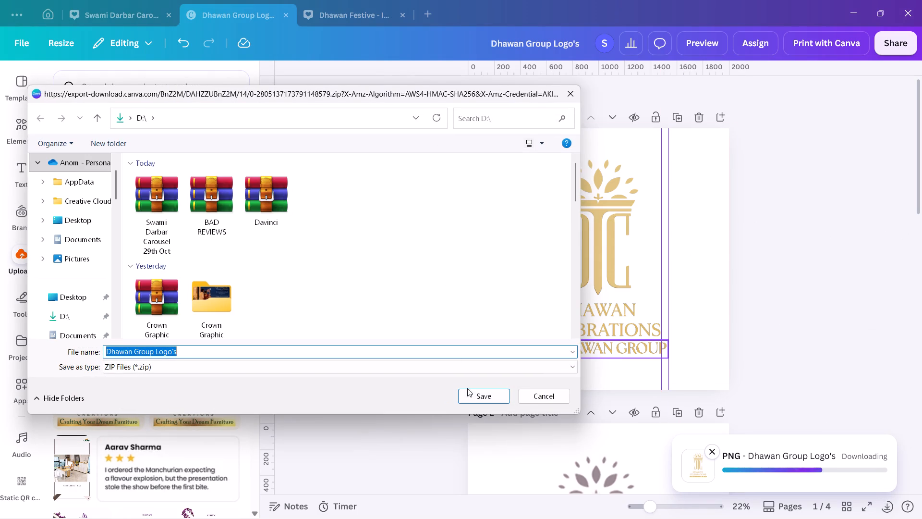
left_click(485, 395)
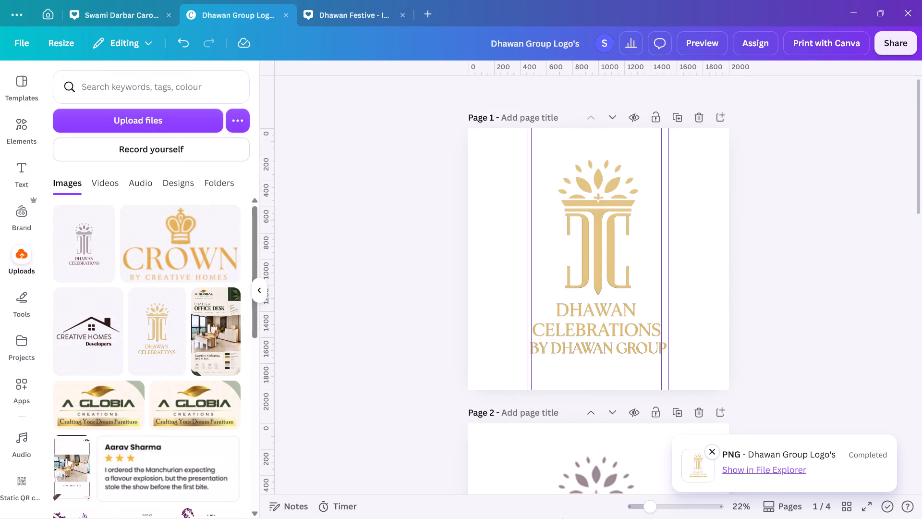
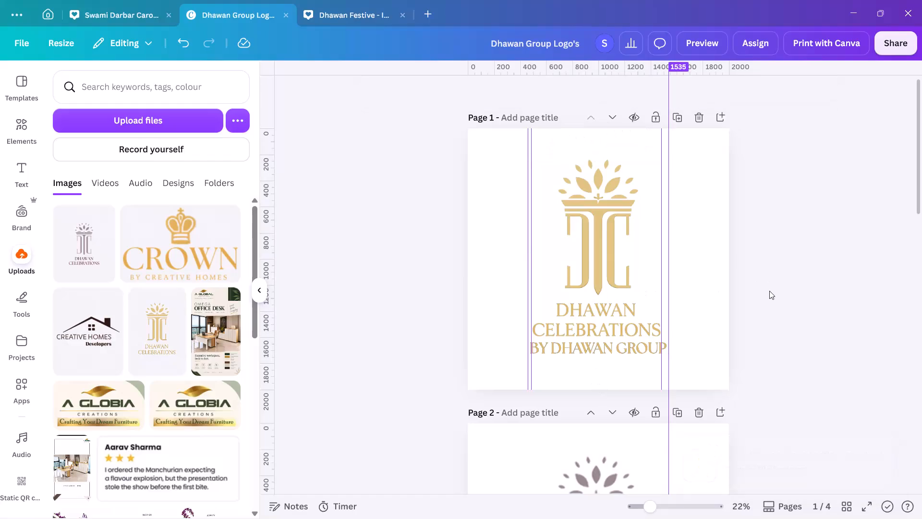
Review the four logo pages of the Dhawan Group Logo's design from the first Dhawan Celebrations page to the Crown page.
scroll(769, 291, "down", 1)
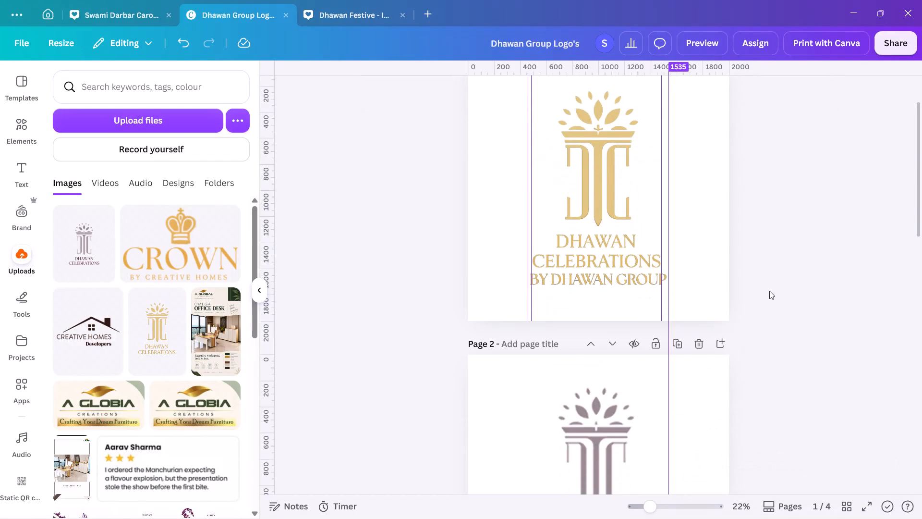
scroll(769, 291, "down", 1)
scroll(769, 291, "up", 7)
scroll(730, 224, "up", 4)
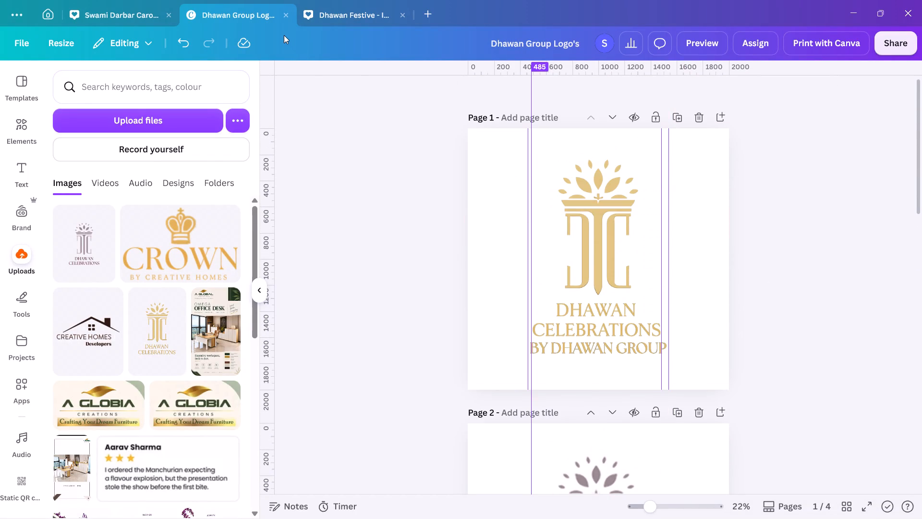
scroll(409, 205, "down", 3)
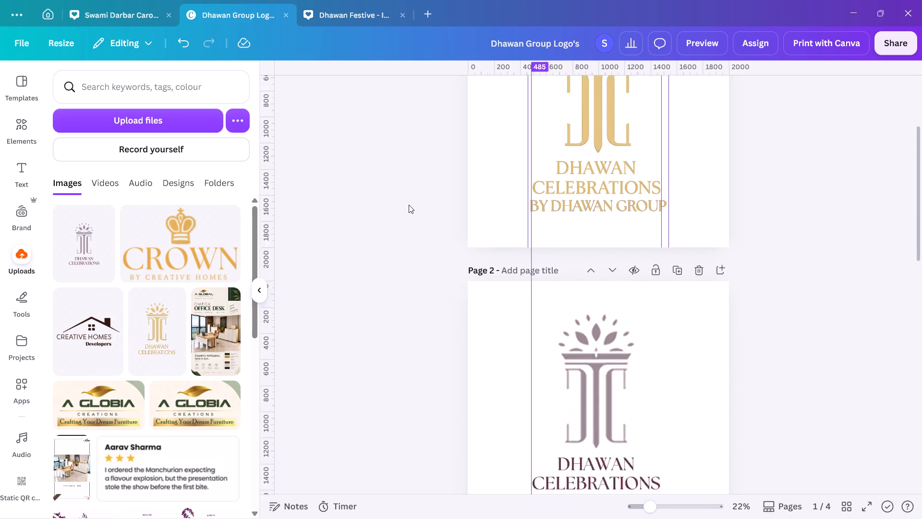
scroll(409, 205, "down", 1)
scroll(409, 205, "up", 6)
scroll(511, 279, "down", 9)
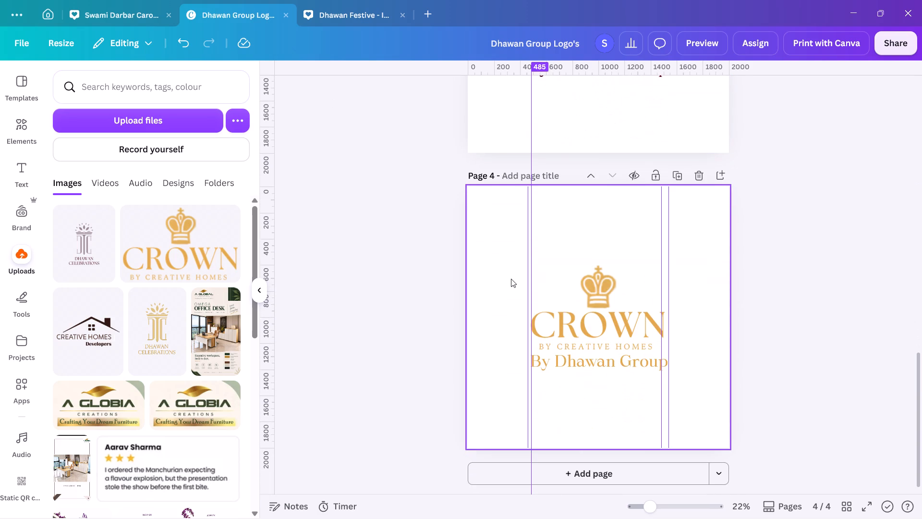
Close all three open designs: Dhawan Group Logo's, Dhawan Festive and the Swami Darbar Carousel.
left_click(286, 14)
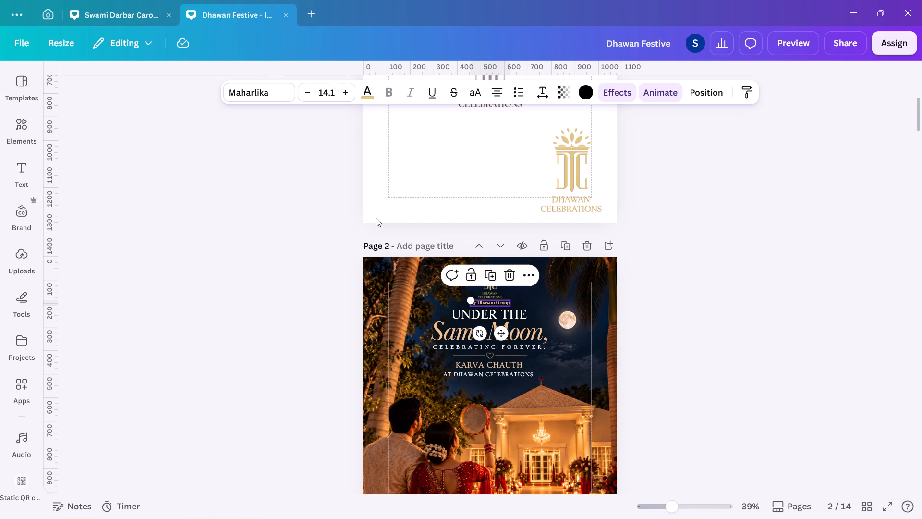
scroll(376, 218, "up", 7)
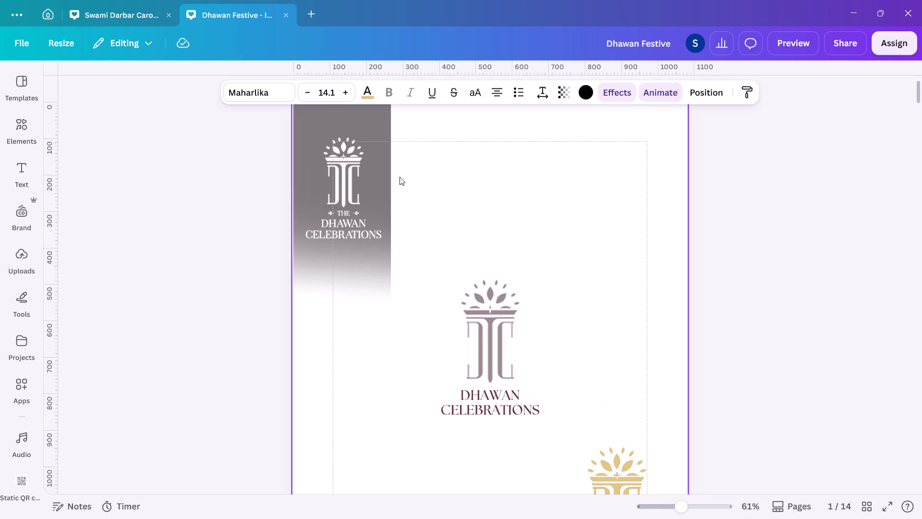
scroll(400, 177, "up", 4)
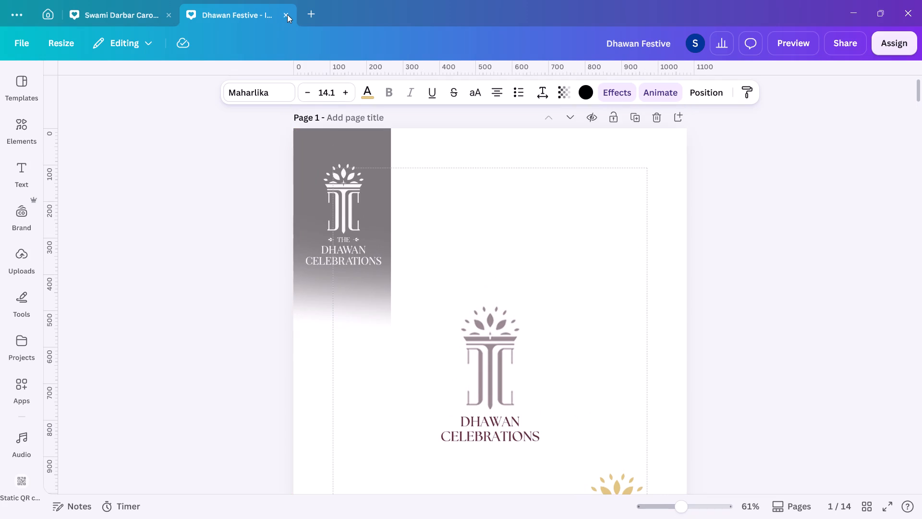
left_click(288, 15)
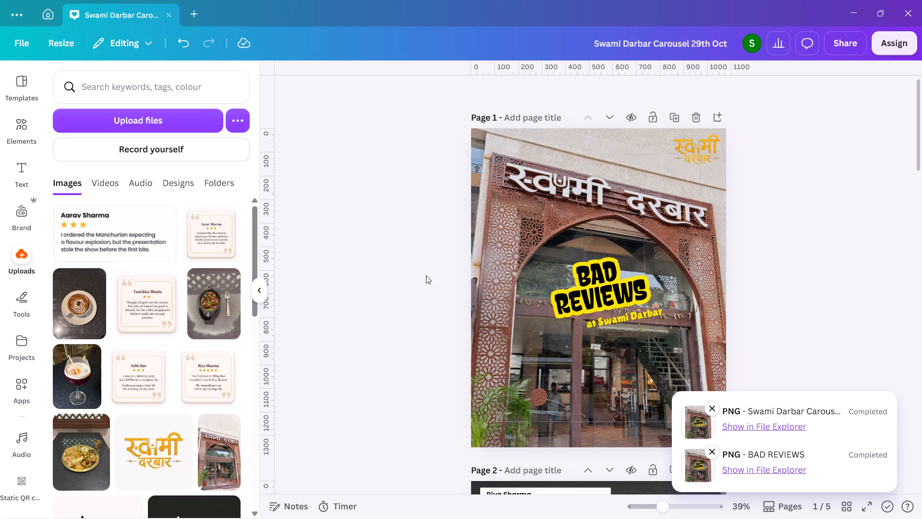
left_click(170, 14)
Look through the recent designs under Continue designing on the home page.
scroll(384, 313, "up", 2)
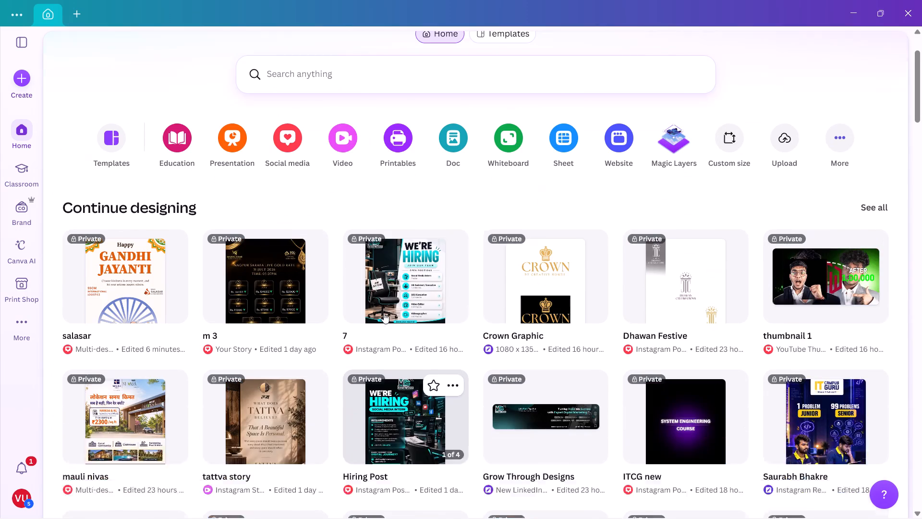
scroll(384, 313, "up", 4)
scroll(384, 313, "down", 2)
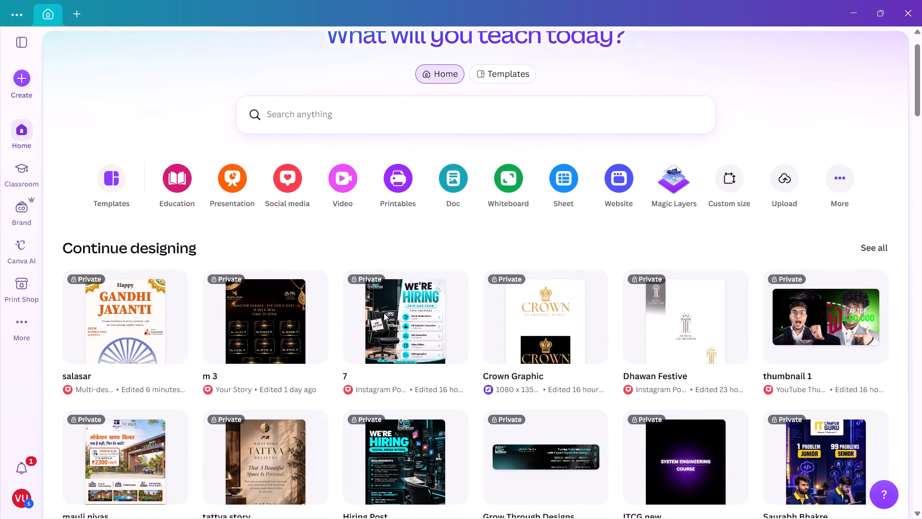
scroll(384, 313, "down", 4)
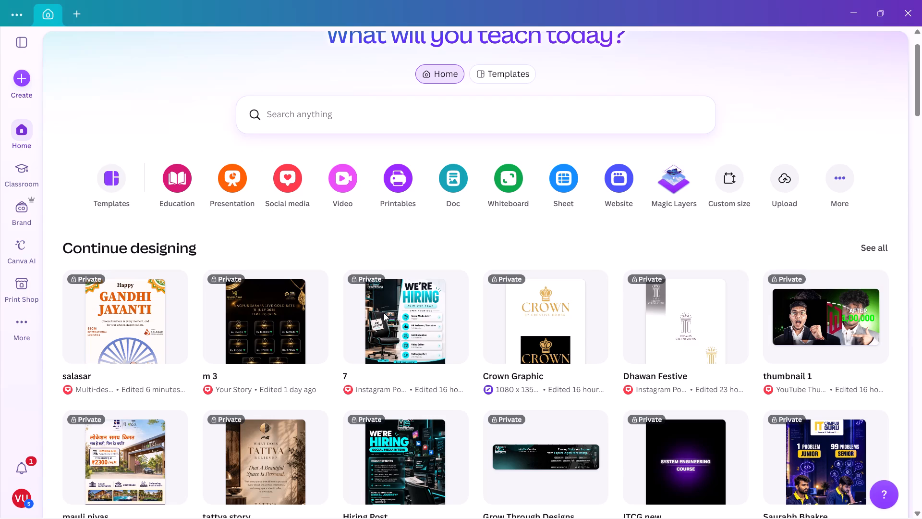
scroll(384, 313, "down", 3)
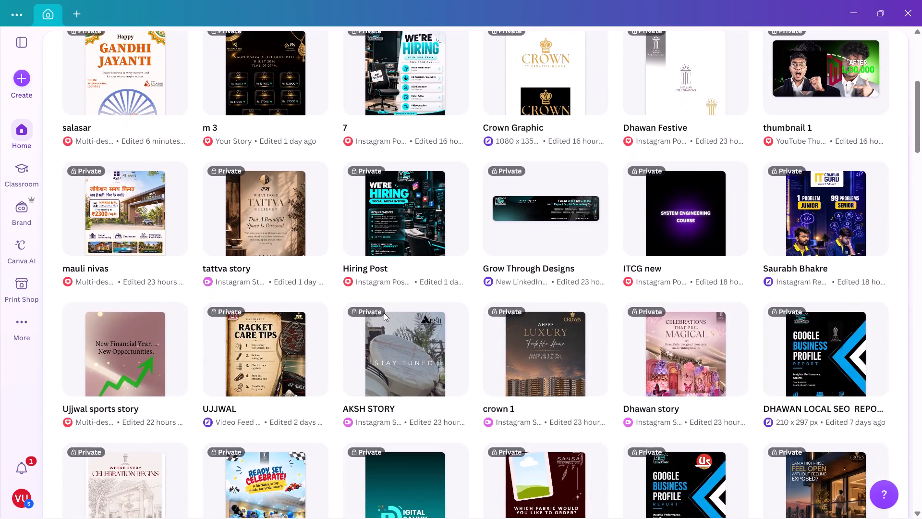
scroll(384, 313, "up", 3)
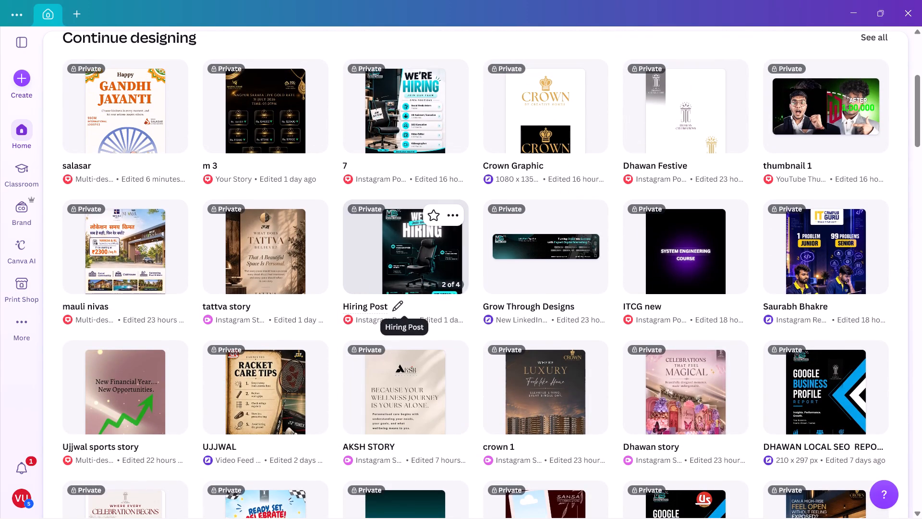
scroll(384, 313, "up", 3)
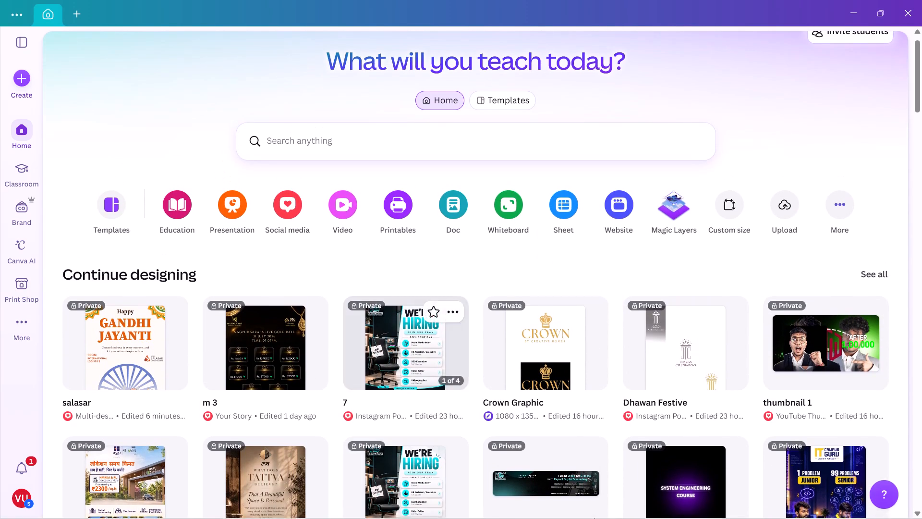
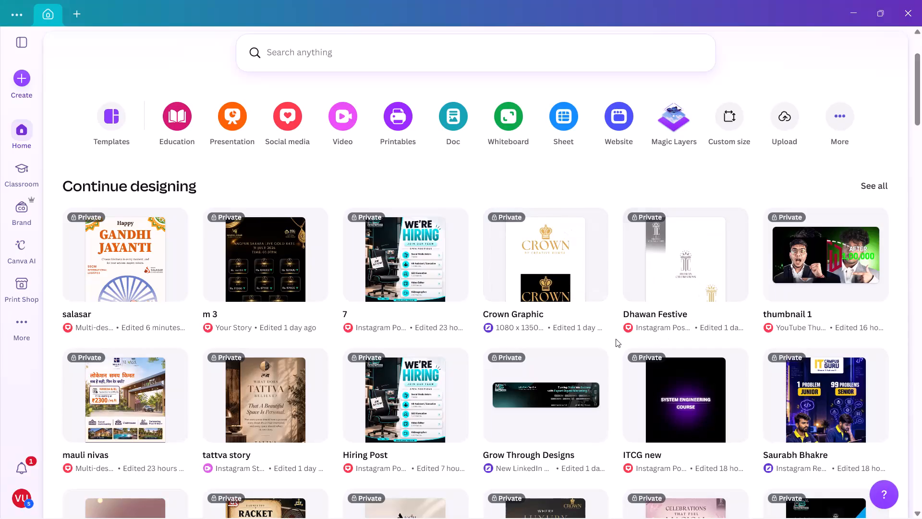
Search from the home page for "Dhawan".
scroll(616, 339, "down", 1)
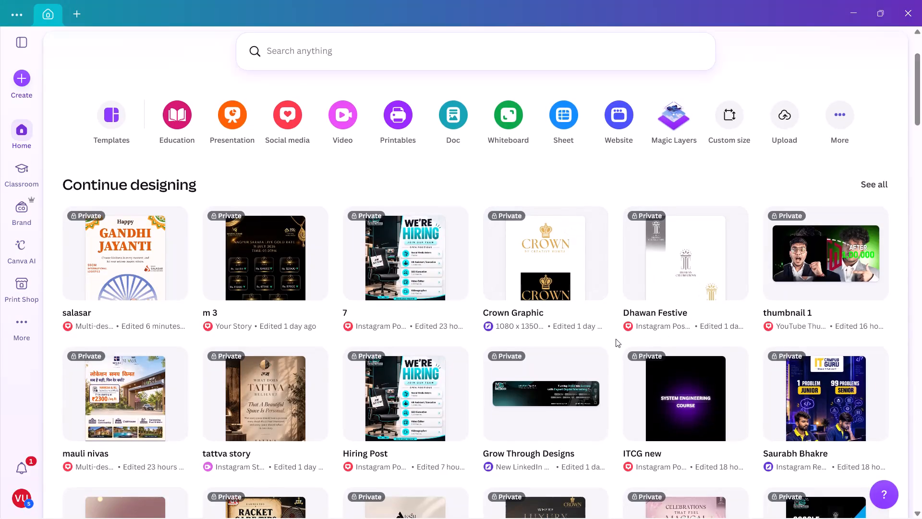
scroll(616, 339, "down", 1)
scroll(616, 339, "up", 1)
left_click(459, 167)
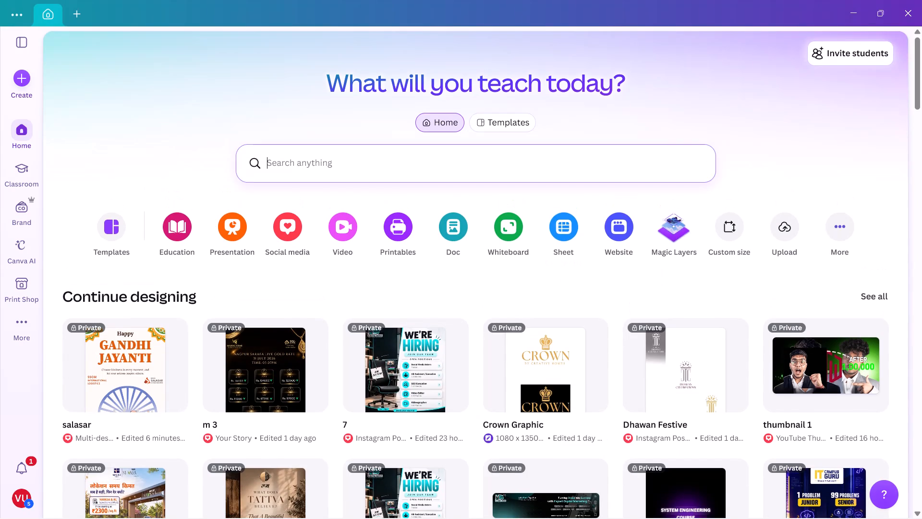
type("Dhw")
key("BackSpace")
key("a")
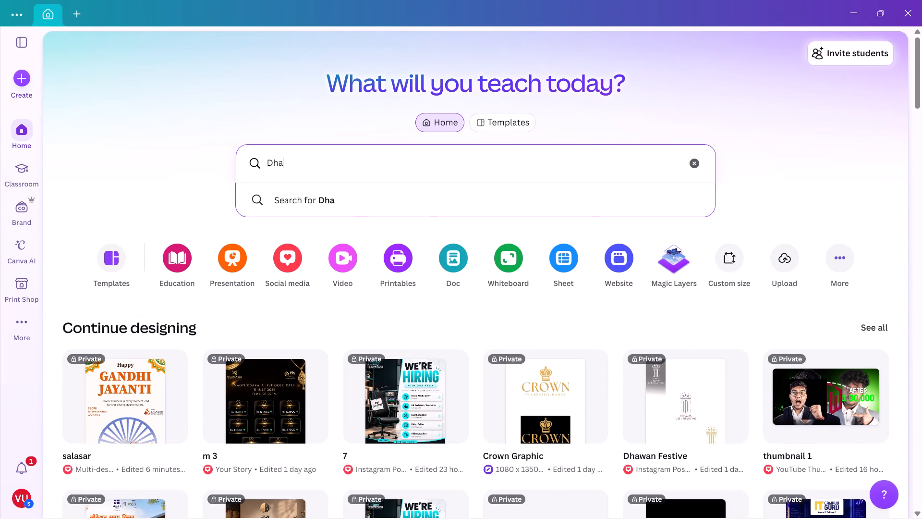
type("wan")
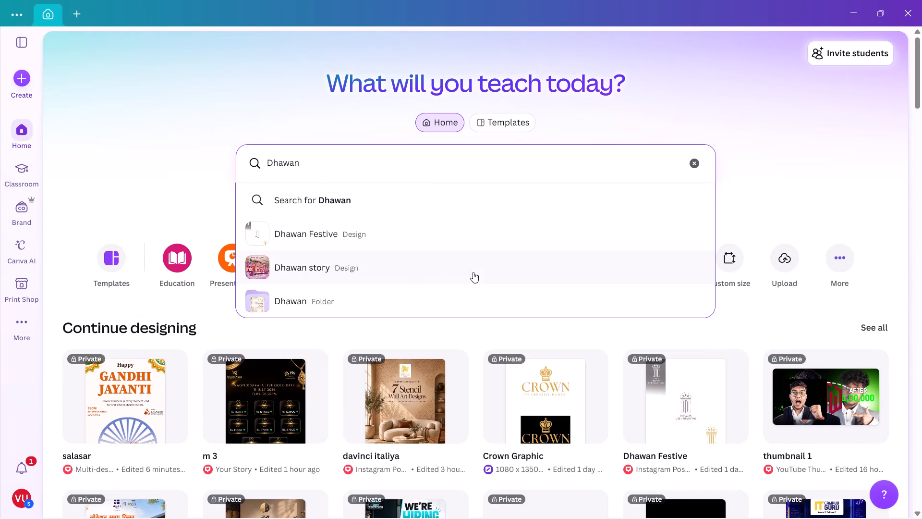
key("Return")
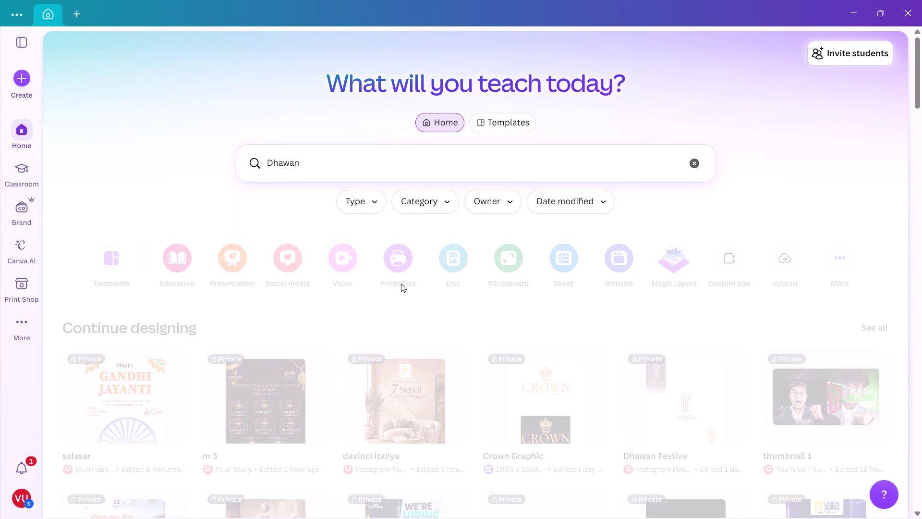
Expand the Designs results for Dhawan and open the Dhawan Group Logo's design.
scroll(335, 326, "down", 2)
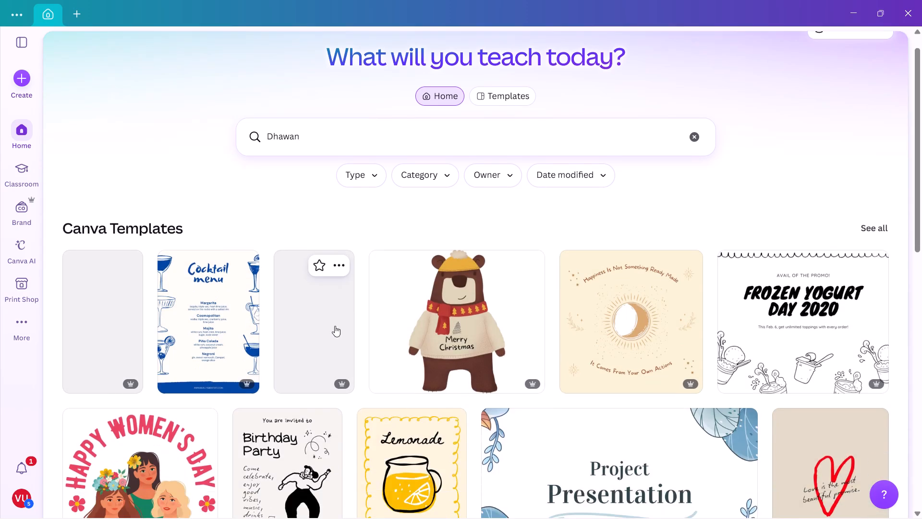
scroll(335, 326, "down", 3)
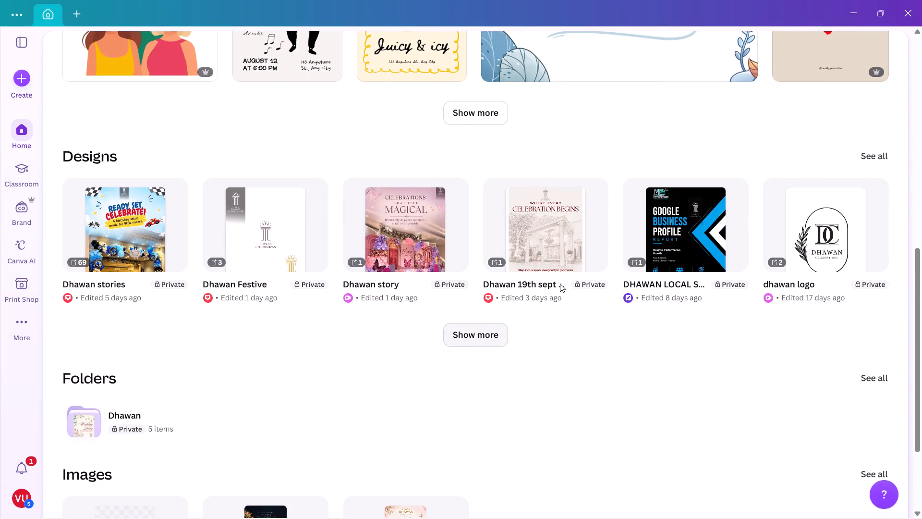
left_click(489, 337)
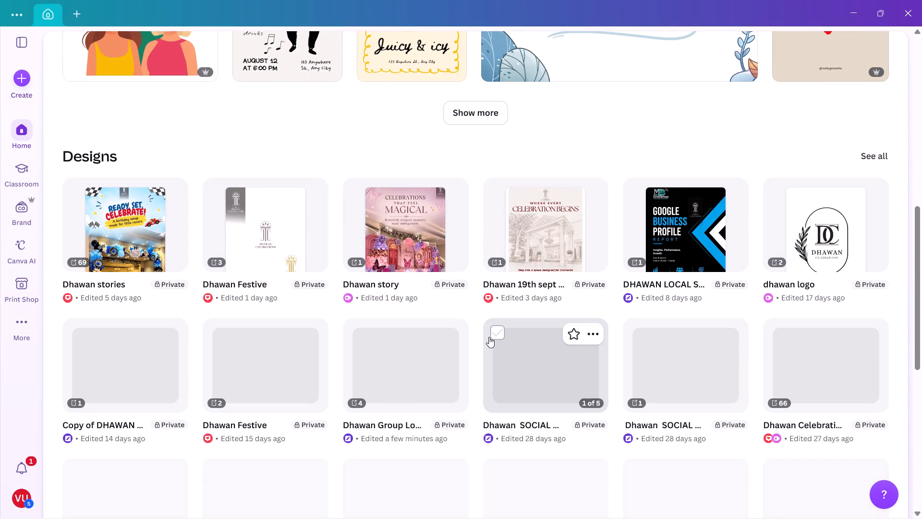
left_click(399, 352)
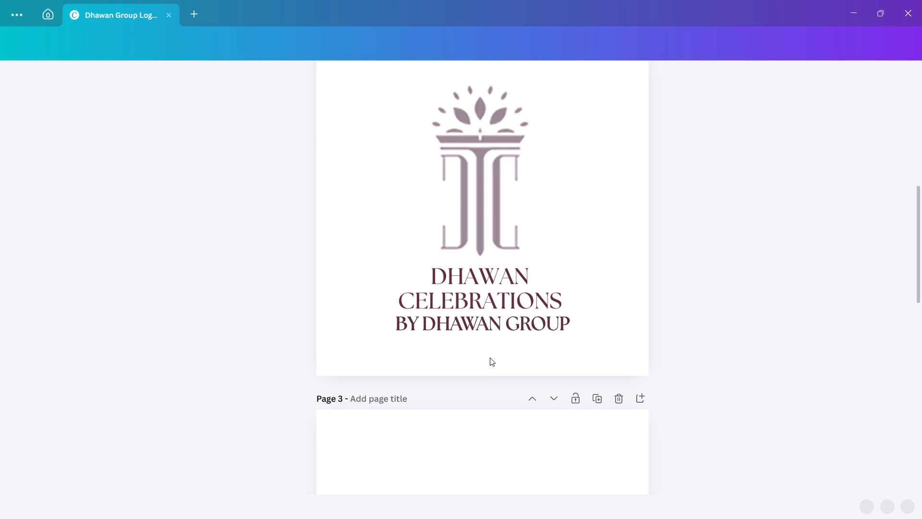
Review the logo pages of the Dhawan Group Logo's design, from the gold Dhawan Celebrations page down to the Crown page.
scroll(559, 272, "up", 4)
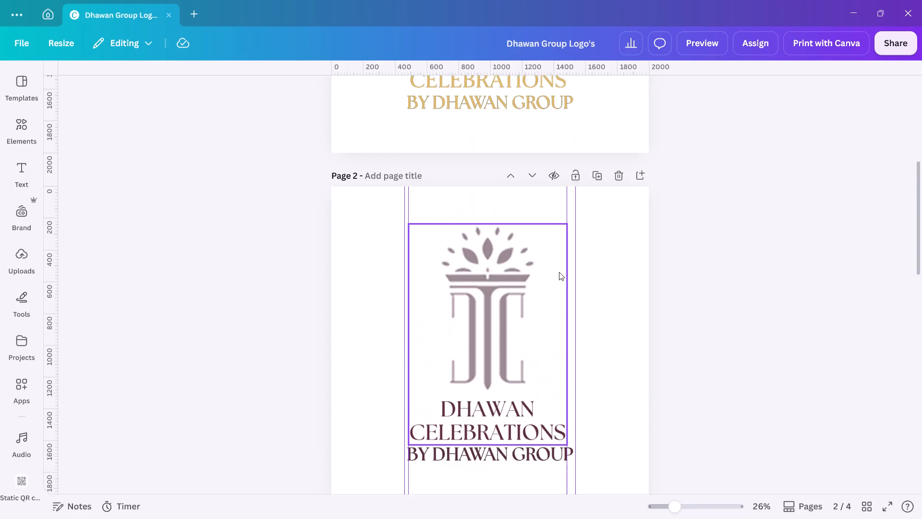
scroll(559, 272, "up", 3)
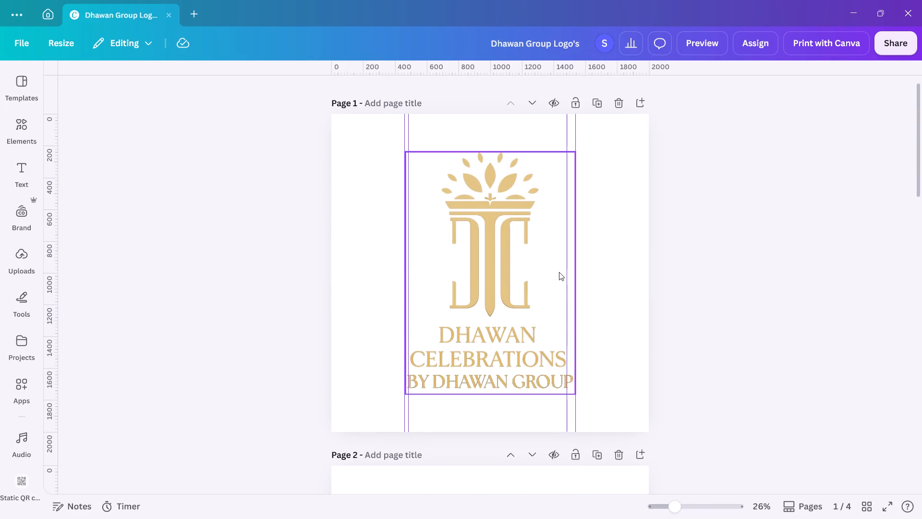
scroll(559, 272, "down", 6)
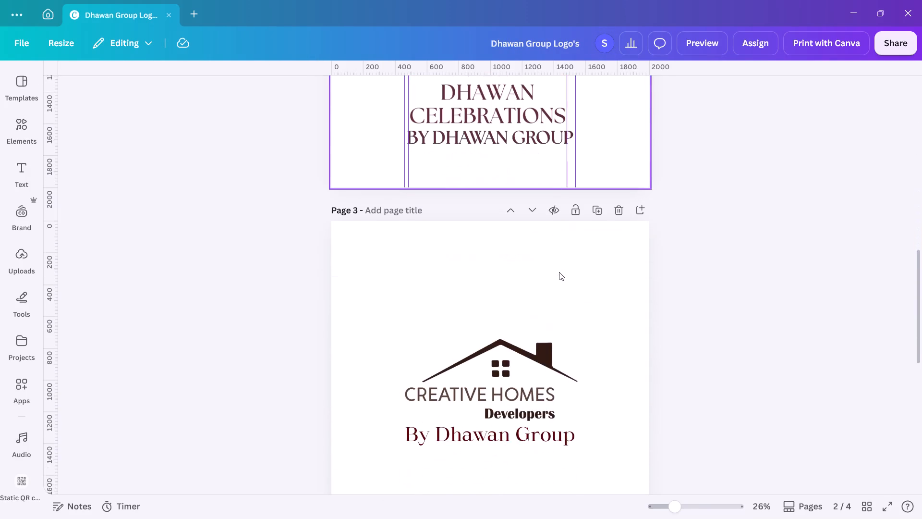
scroll(559, 272, "down", 1)
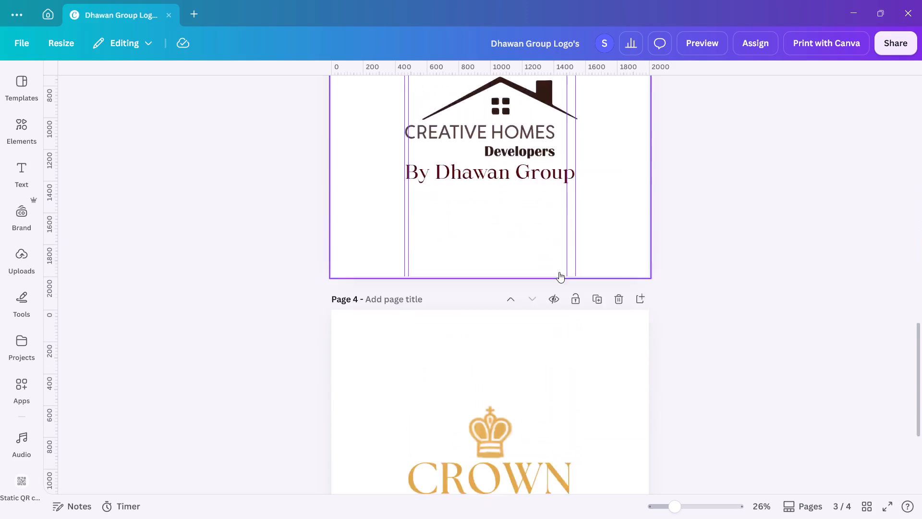